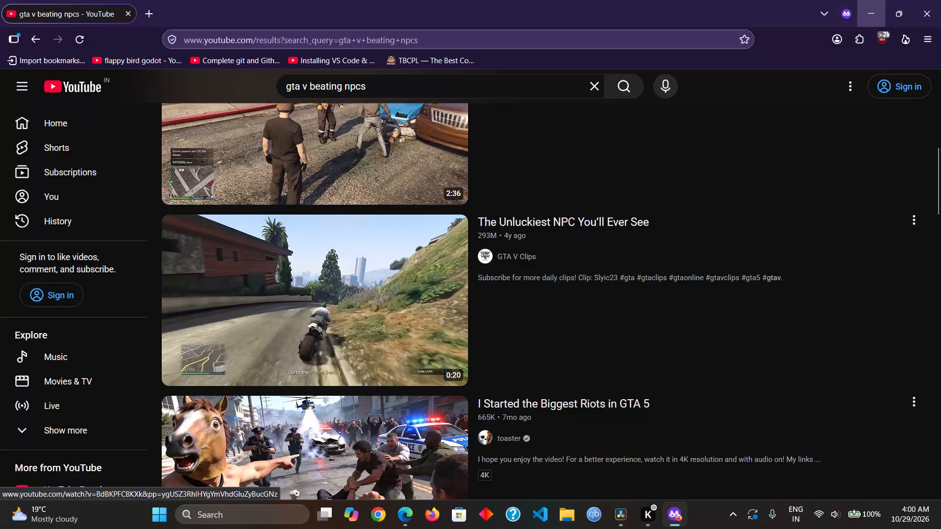
Minimize the browser showing the YouTube search results to return to the GTA VI project in DaVinci Resolve.
click(869, 2)
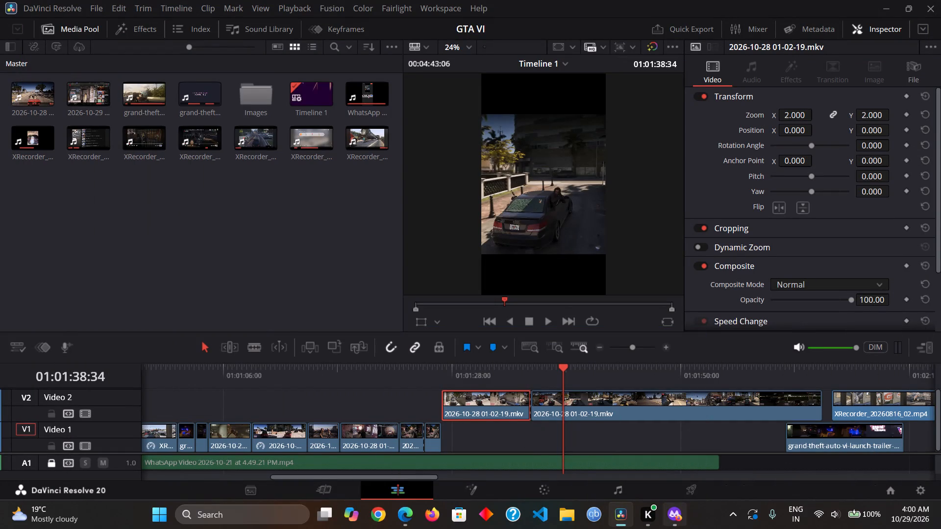
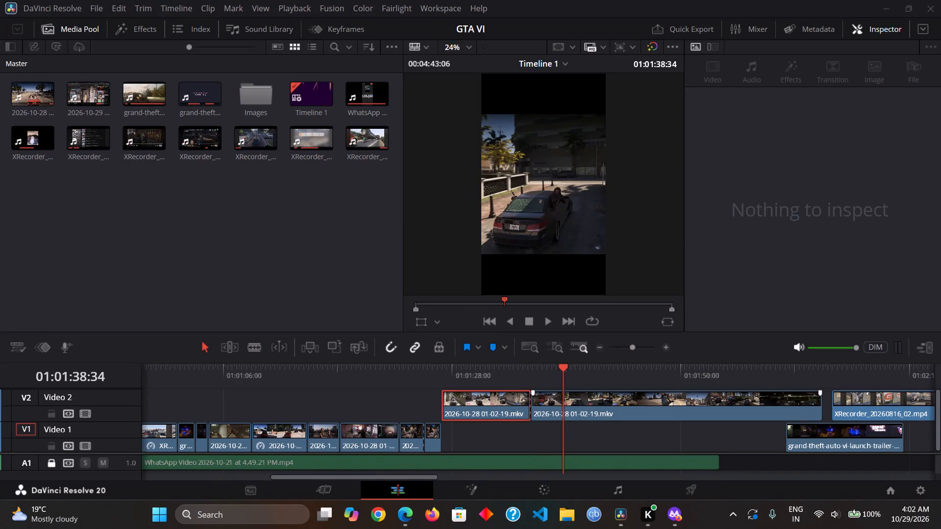
Play back Timeline 1 from the start of the second 2026-10-28 gameplay clip on Video 2.
drag(553, 378, 531, 377)
key(space)
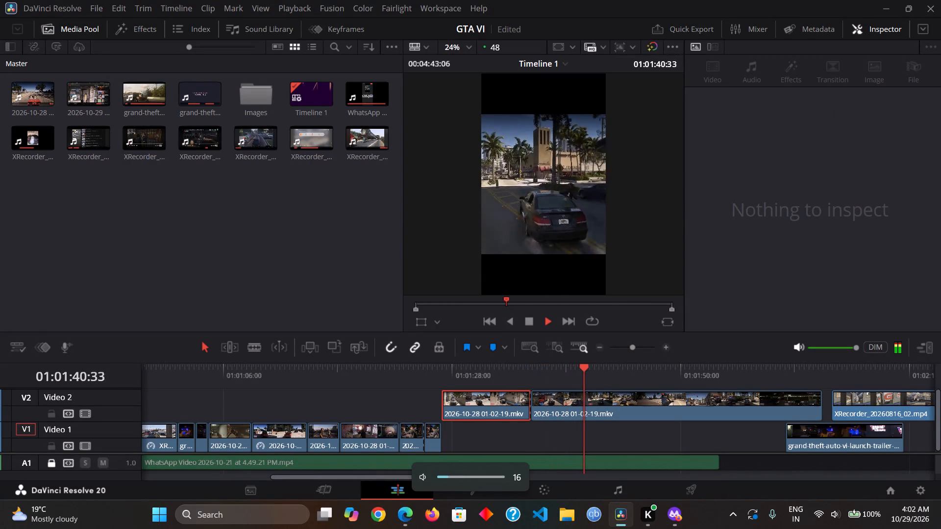
Switch to Firefox and search Google for ytmp4 in a new tab.
click(672, 513)
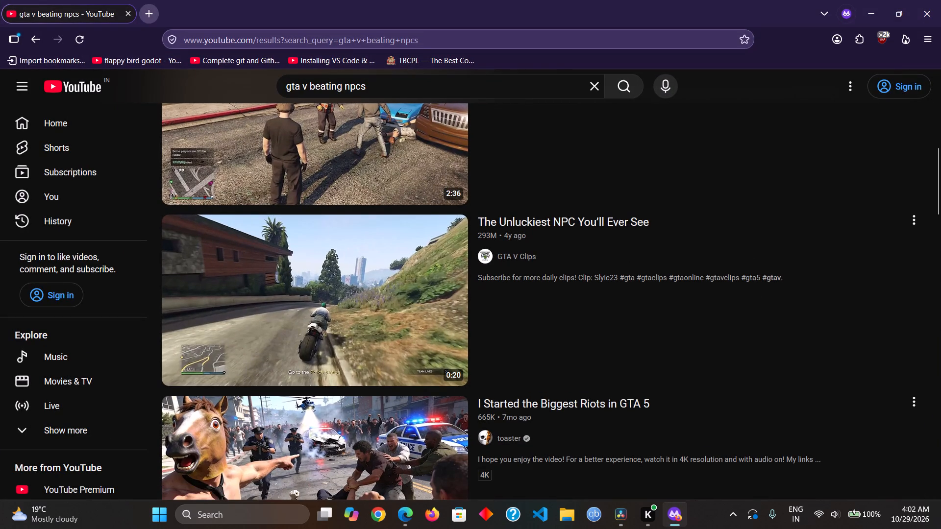
click(144, 1)
text(ytmp4)
key(Return)
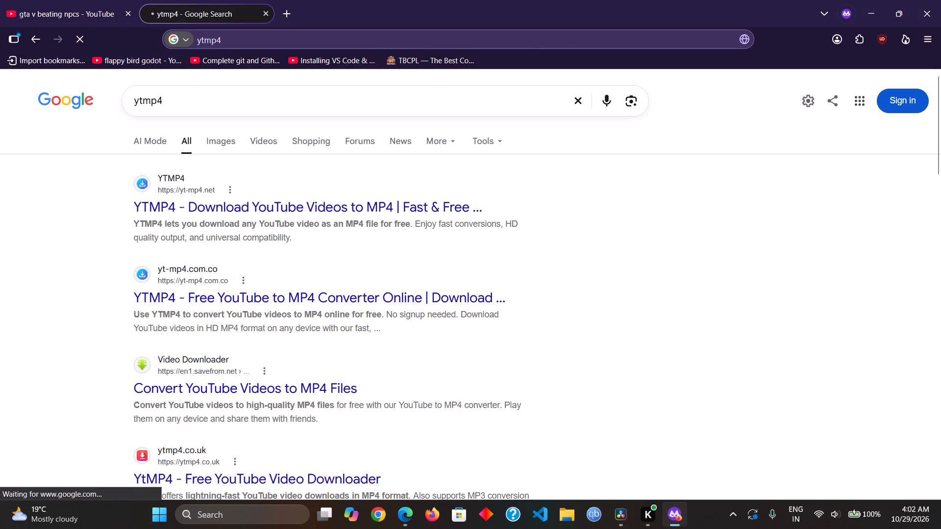
Return to DaVinci Resolve and replay the start of the second gameplay clip on Video 2, stopping playback after reviewing it.
click(873, 6)
drag(538, 372, 533, 372)
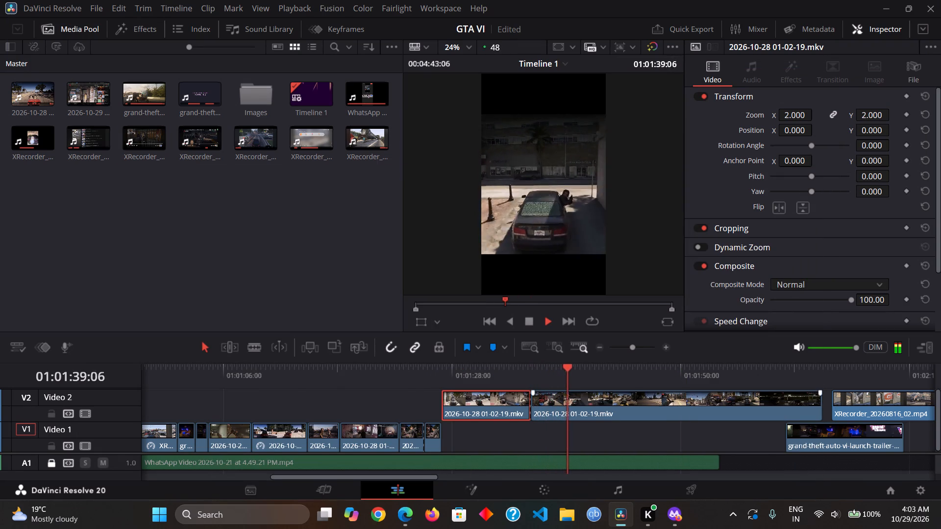
key(space)
Switch to Firefox and open the YTMP4 downloader site yt-mp4.net from the search results.
click(679, 515)
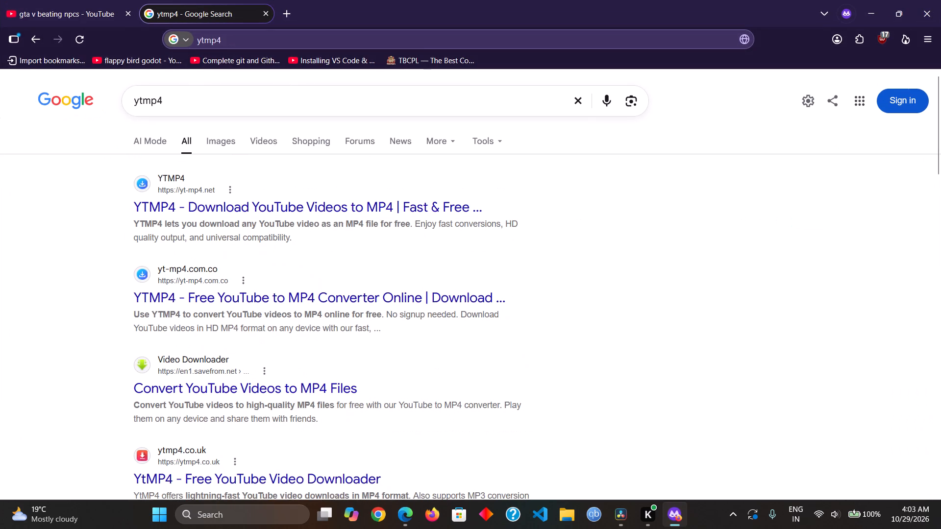
click(294, 206)
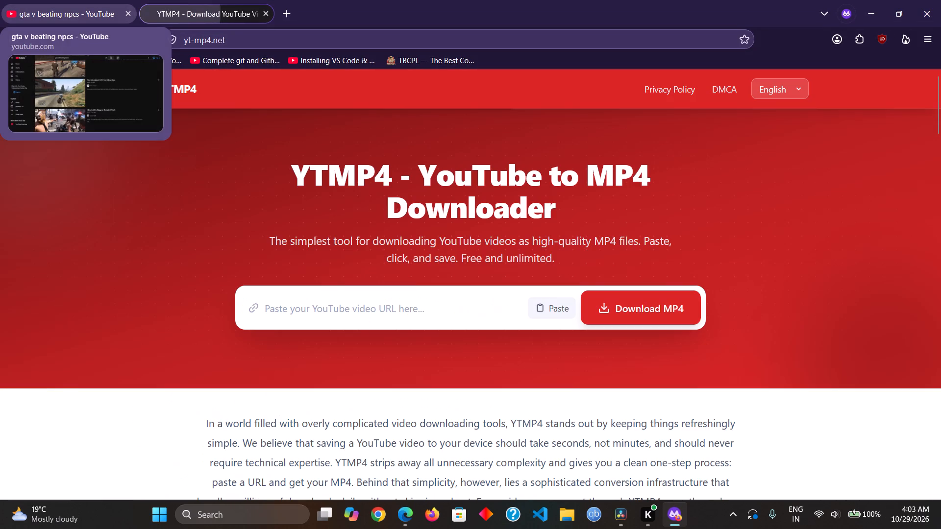
Copy the share link of the YouTube video "The Unluckiest NPC You'll Ever See".
click(53, 0)
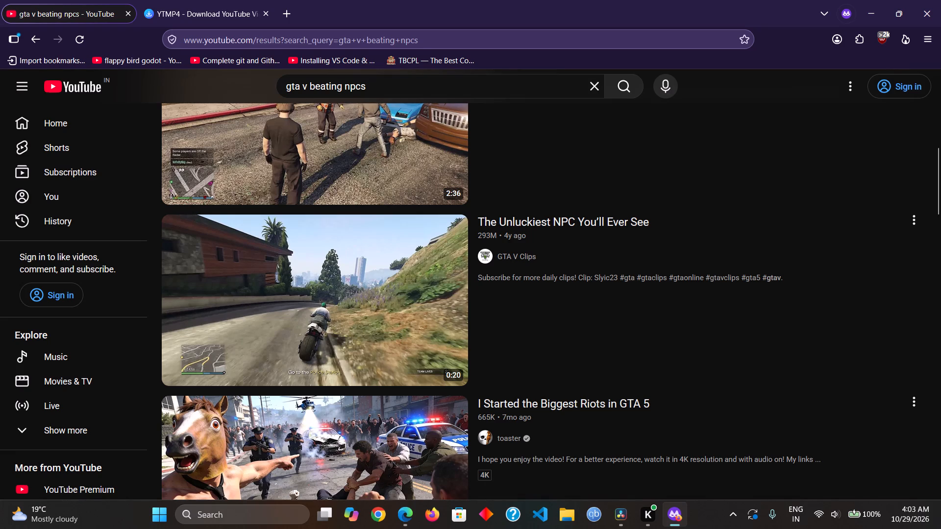
click(910, 222)
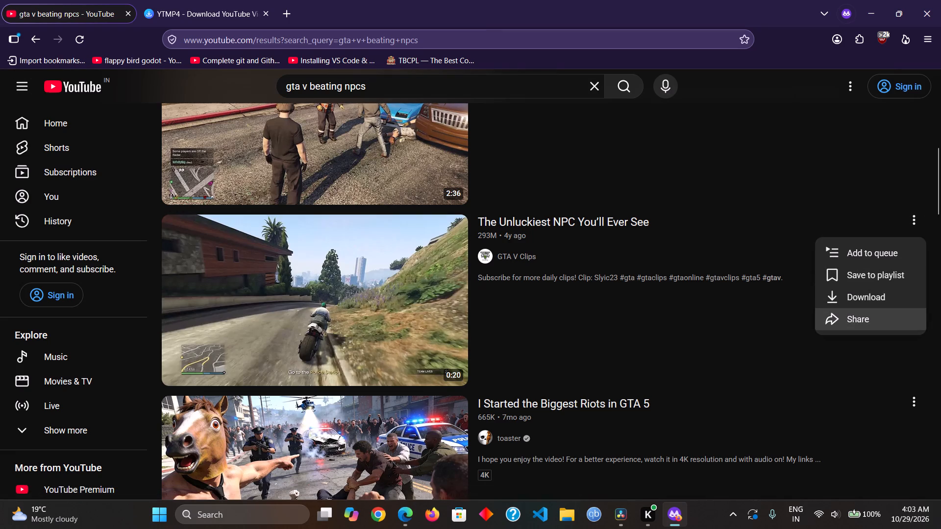
click(876, 312)
click(574, 301)
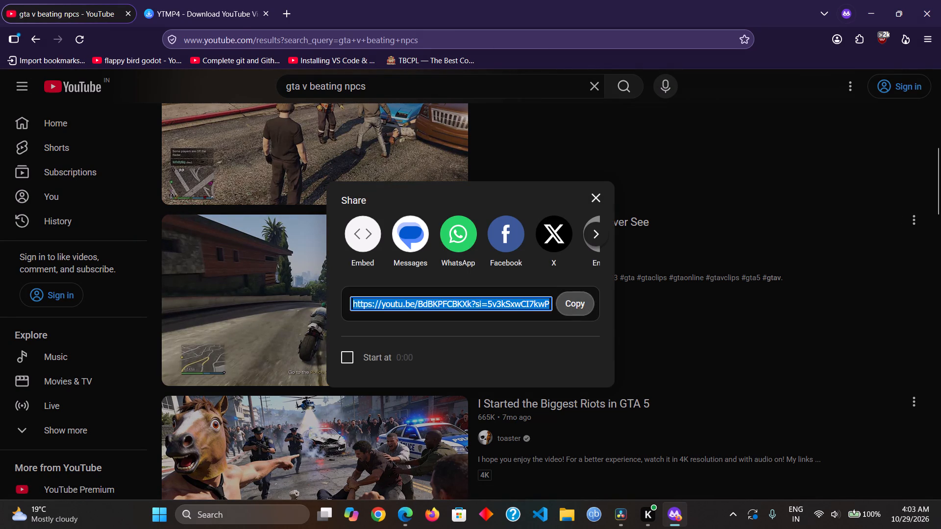
Paste the video link into the YTMP4 downloader and request a 1080p download link.
click(175, 0)
click(420, 312)
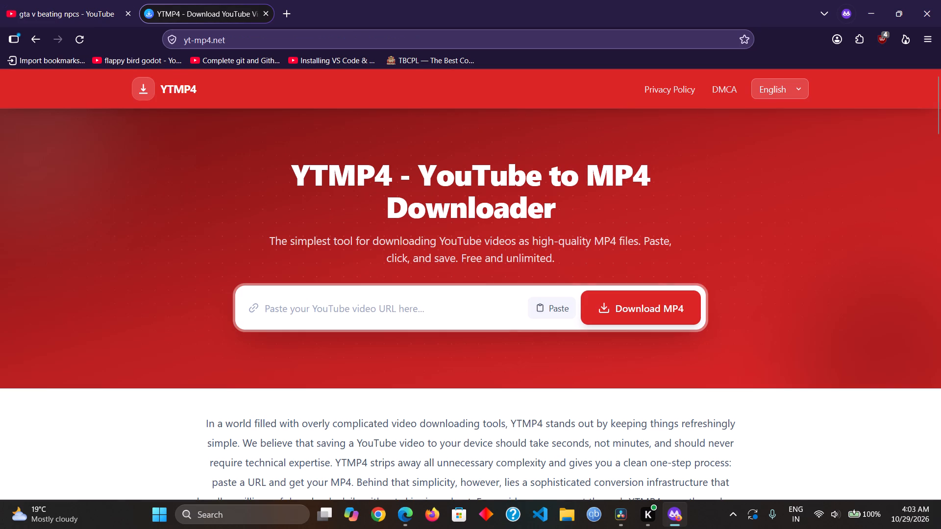
key(ctrl+v)
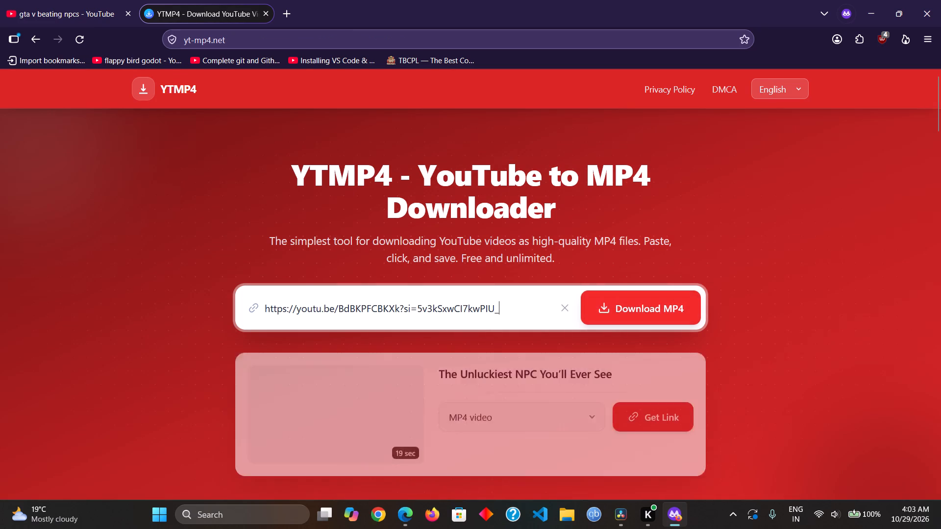
click(525, 292)
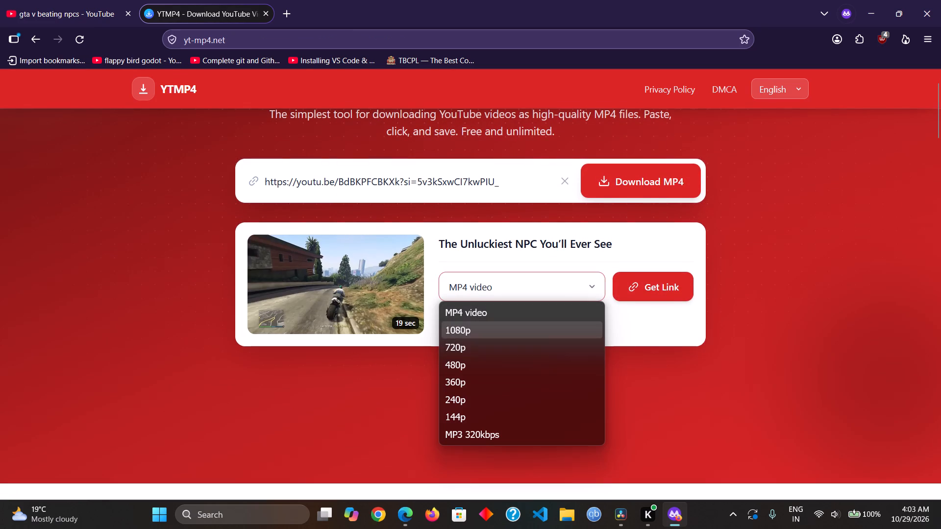
click(514, 325)
click(655, 290)
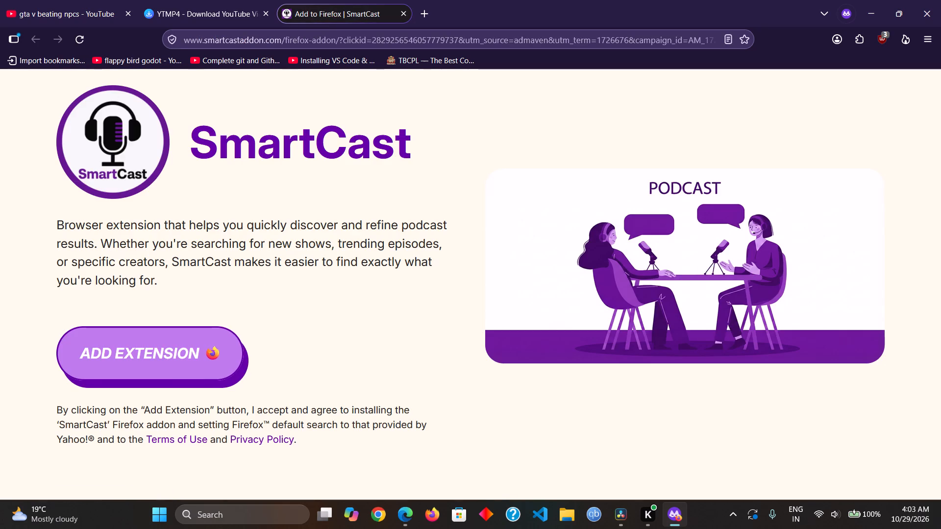
Download the converted 1080p video, close the SmartCast advert tab and check the download's progress.
click(224, 0)
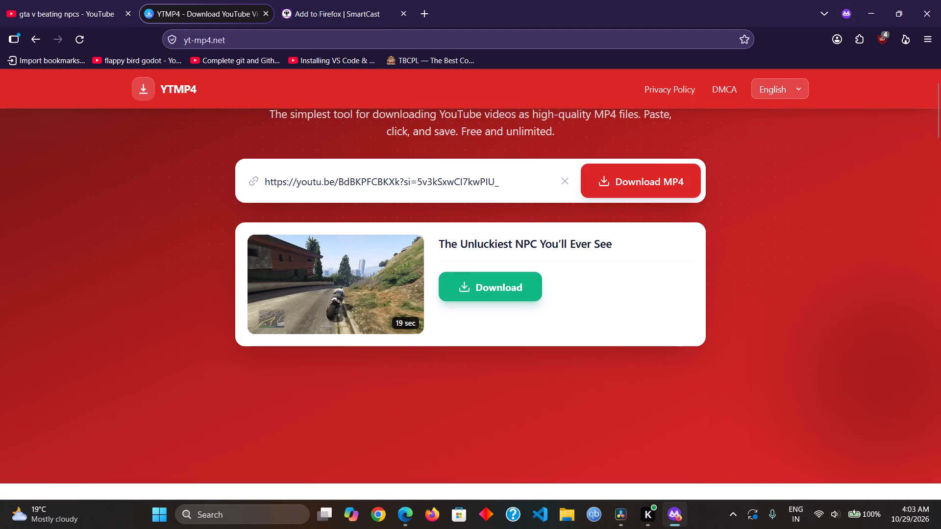
click(495, 289)
click(344, 0)
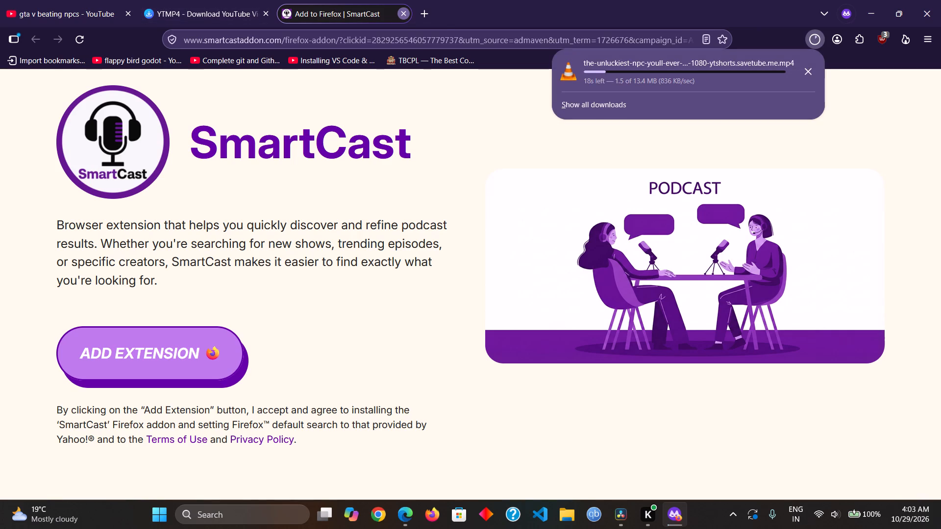
click(407, 12)
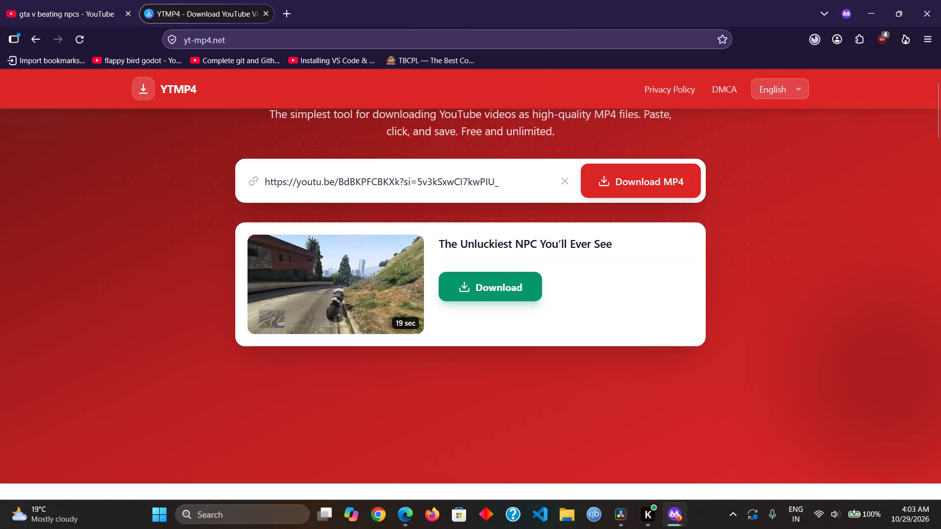
click(818, 43)
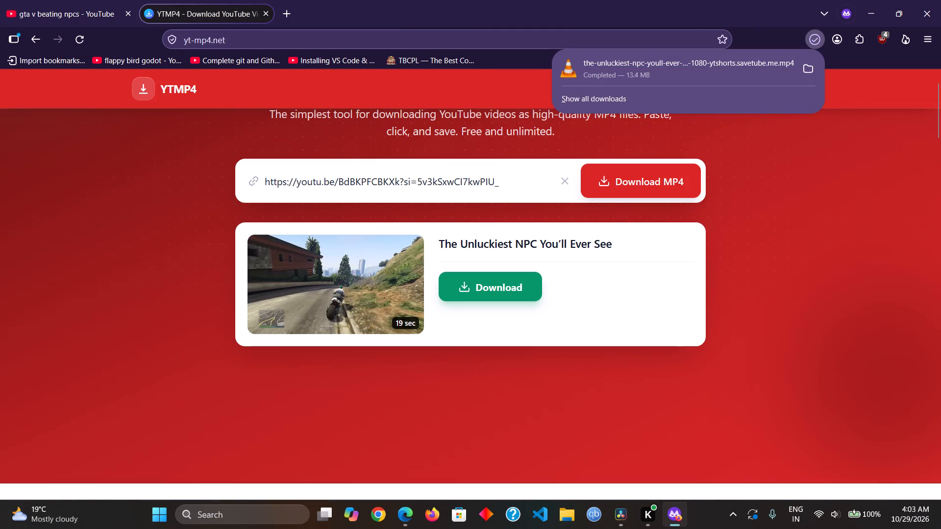
click(821, 210)
Close the share dialog on YouTube and browse the "gta v beating npcs" results and previews for more NPC fight footage.
click(124, 0)
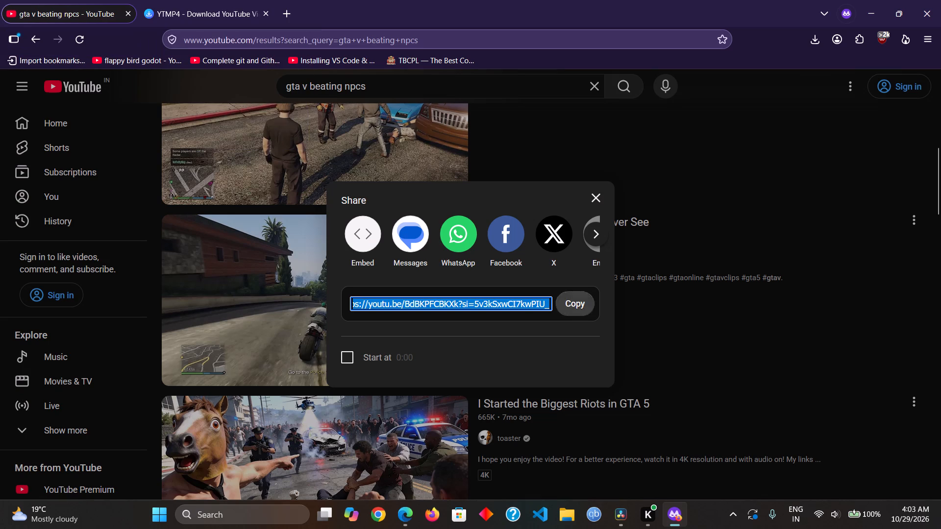
click(594, 196)
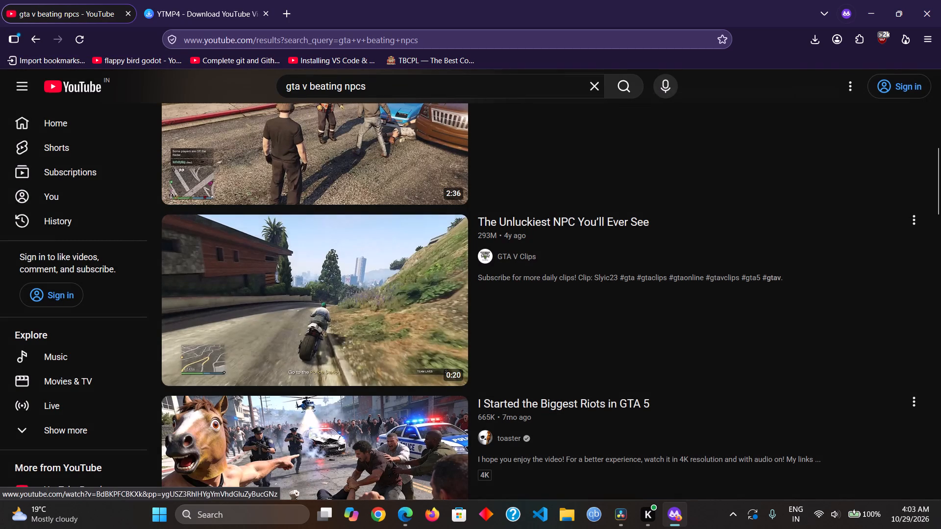
scroll(449, 315, down, 3)
scroll(449, 315, up, 2)
scroll(449, 315, down, 1)
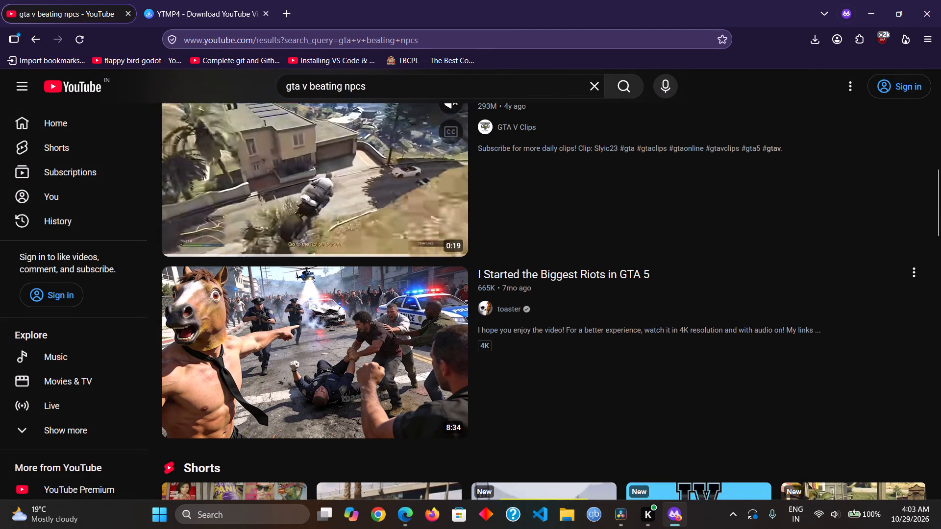
scroll(513, 329, up, 4)
scroll(513, 329, down, 4)
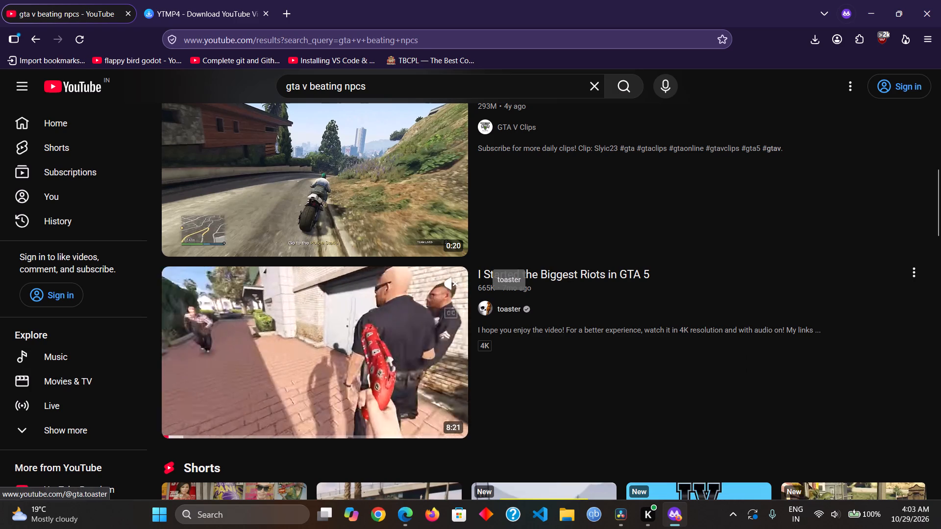
scroll(517, 328, up, 6)
scroll(503, 301, down, 2)
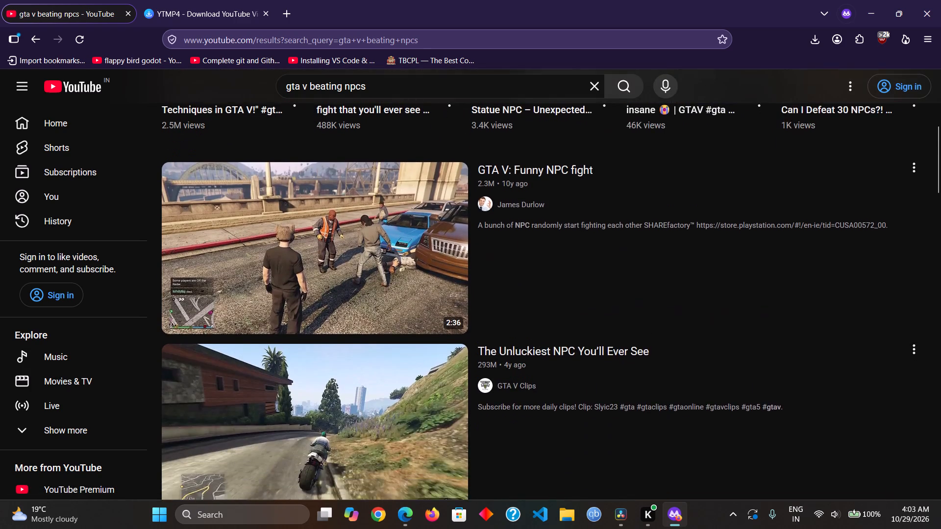
scroll(510, 351, up, 2)
scroll(510, 351, down, 1)
scroll(510, 351, up, 6)
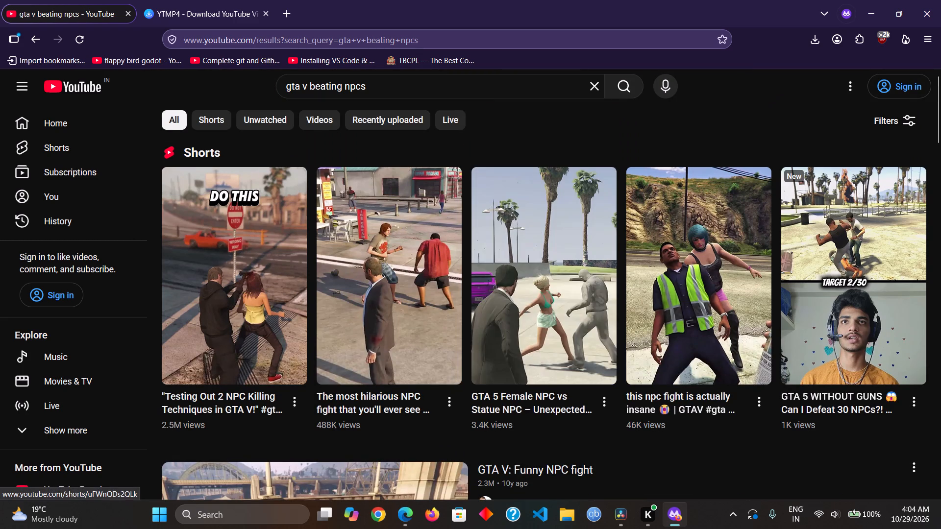
scroll(492, 335, up, 7)
scroll(492, 335, down, 1)
scroll(492, 335, up, 4)
scroll(492, 335, down, 1)
scroll(492, 335, up, 3)
scroll(489, 345, down, 4)
scroll(489, 345, up, 1)
scroll(489, 346, down, 5)
scroll(489, 346, up, 1)
scroll(489, 346, down, 2)
scroll(489, 346, up, 1)
scroll(489, 346, down, 1)
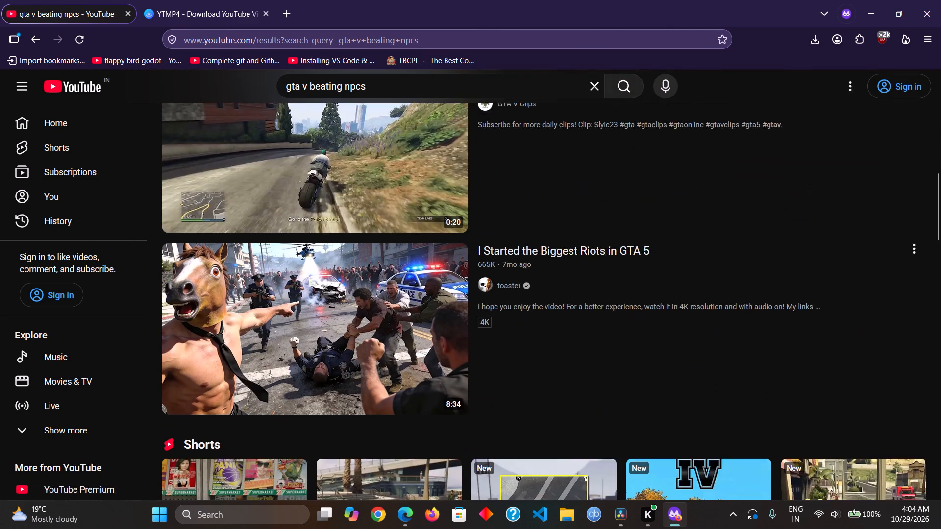
scroll(491, 327, down, 3)
scroll(489, 321, up, 4)
scroll(495, 305, down, 5)
scroll(495, 305, up, 1)
scroll(495, 305, down, 4)
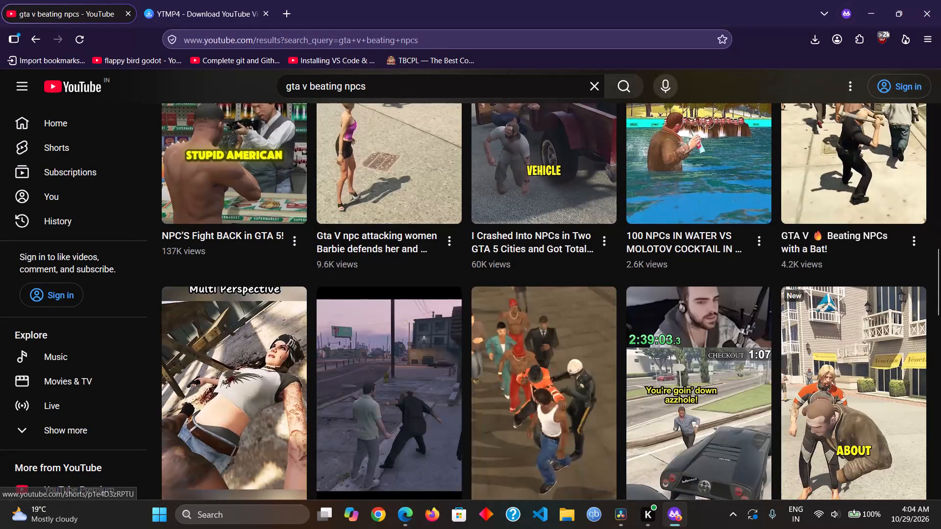
scroll(495, 282, down, 2)
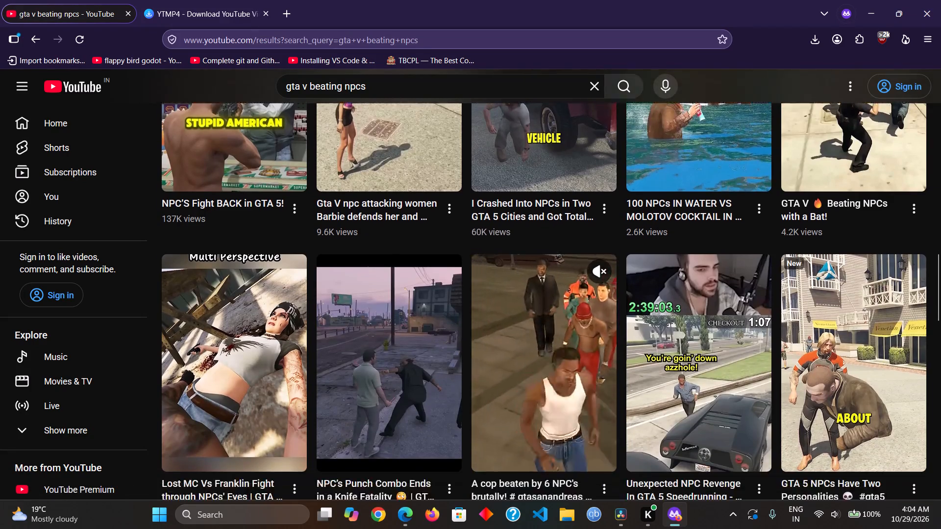
scroll(495, 282, down, 5)
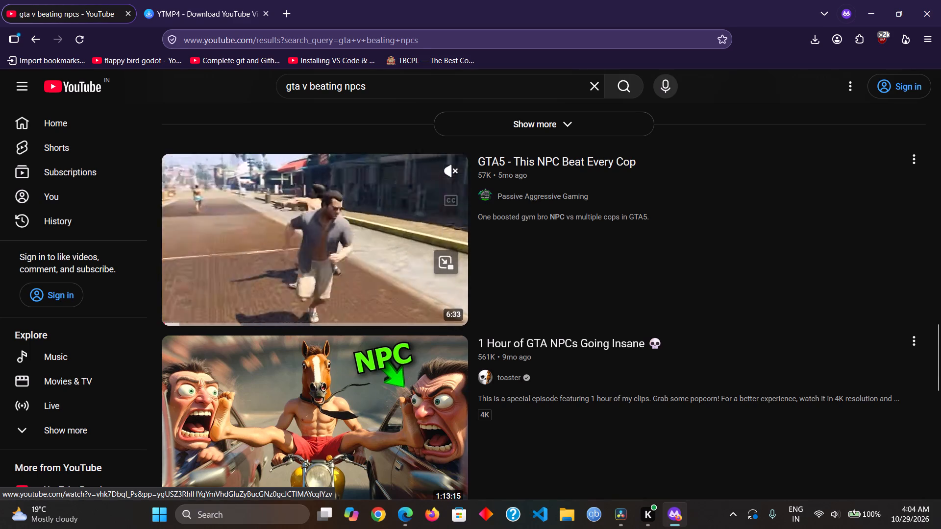
scroll(423, 290, down, 3)
scroll(424, 292, up, 1)
scroll(424, 293, down, 2)
scroll(424, 312, up, 1)
scroll(424, 312, down, 1)
scroll(424, 312, up, 2)
scroll(401, 391, up, 3)
scroll(406, 388, down, 6)
scroll(414, 395, up, 1)
scroll(414, 395, down, 1)
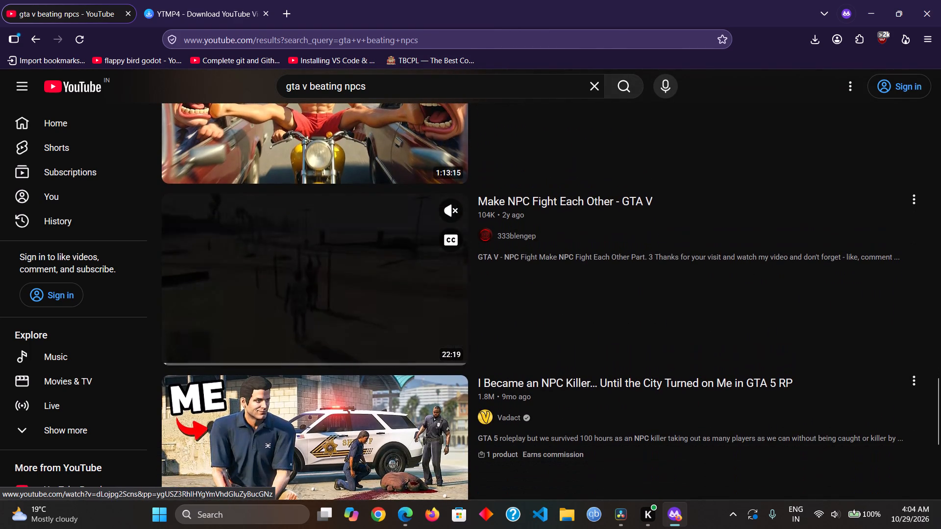
Open the YouTube video "Make NPC Fight Each Other - GTA V" and skim through it for usable NPC fight footage.
click(383, 293)
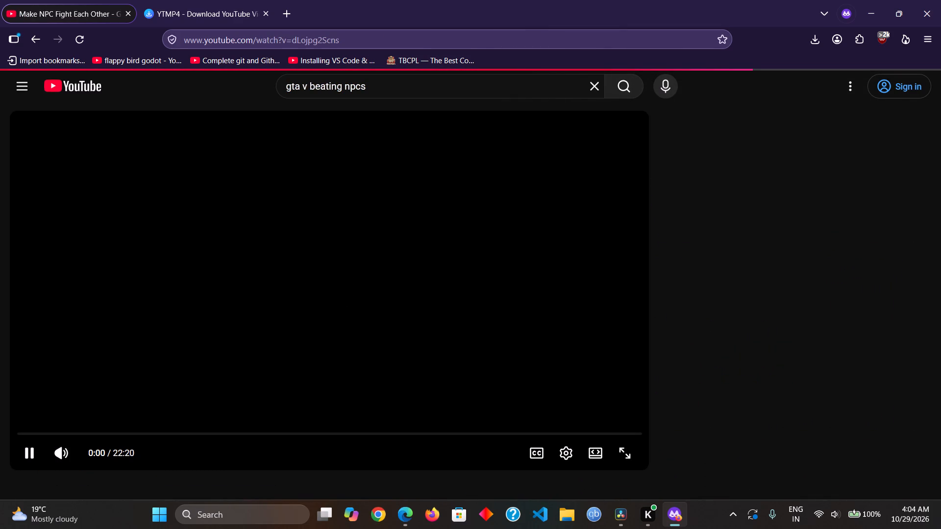
key(Right)
key(Right)
key(Right)
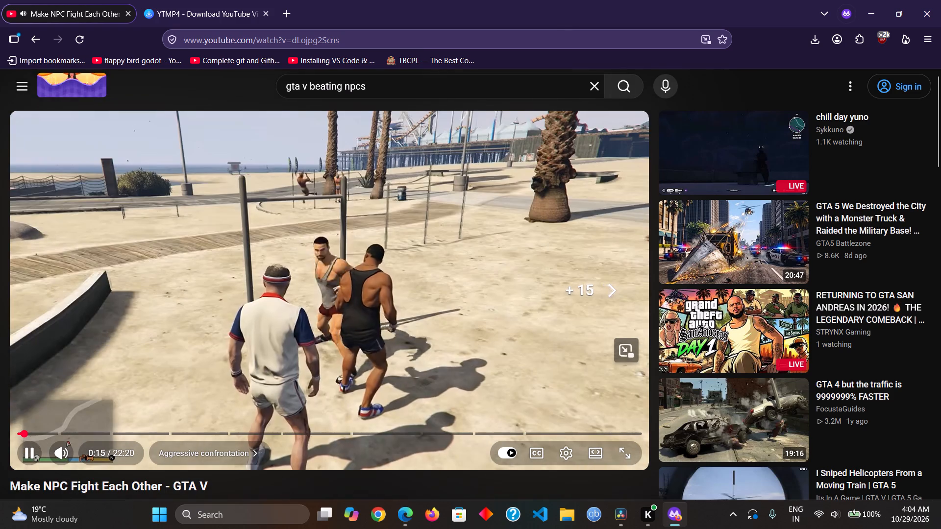
key(Right)
key(Right)
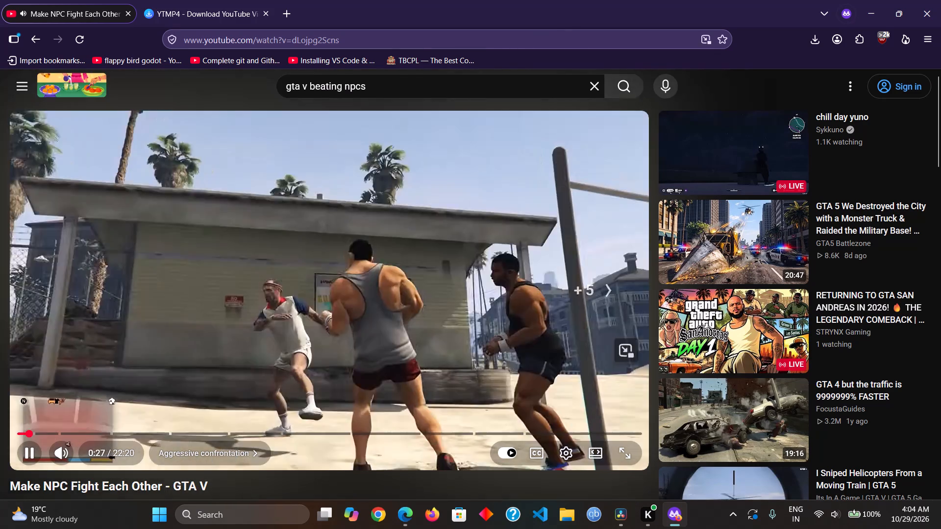
key(Right)
key(Right)
key(Right)
key(Right)
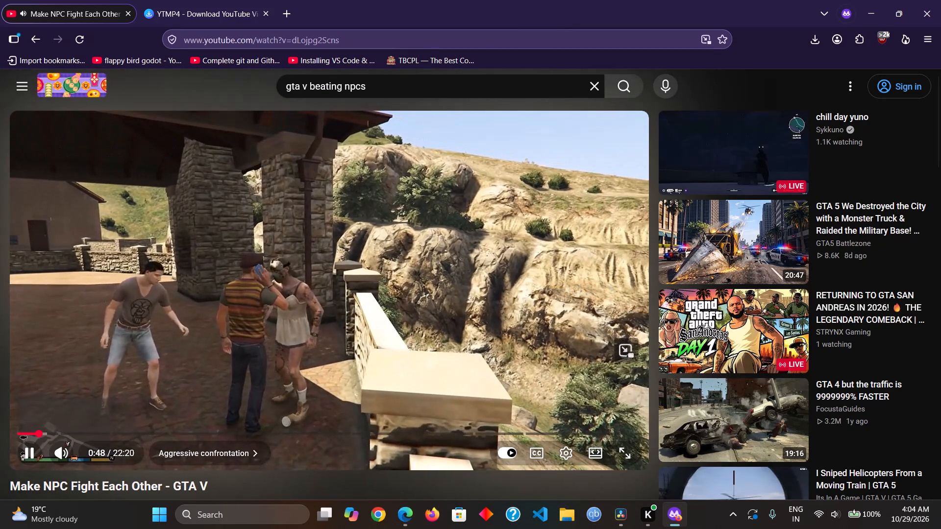
key(Right)
key(Right)
key(Right)
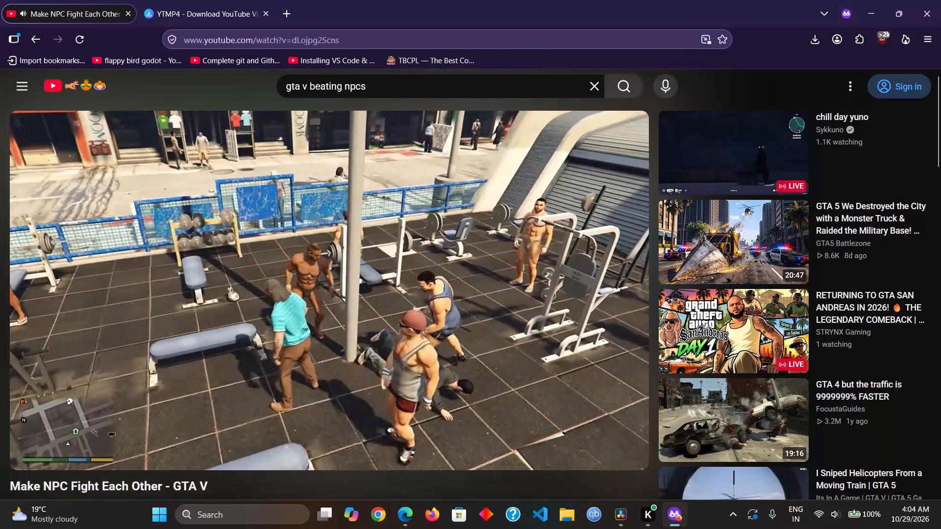
key(Right)
key(Right)
key(Right)
key(Right)
key(Right)
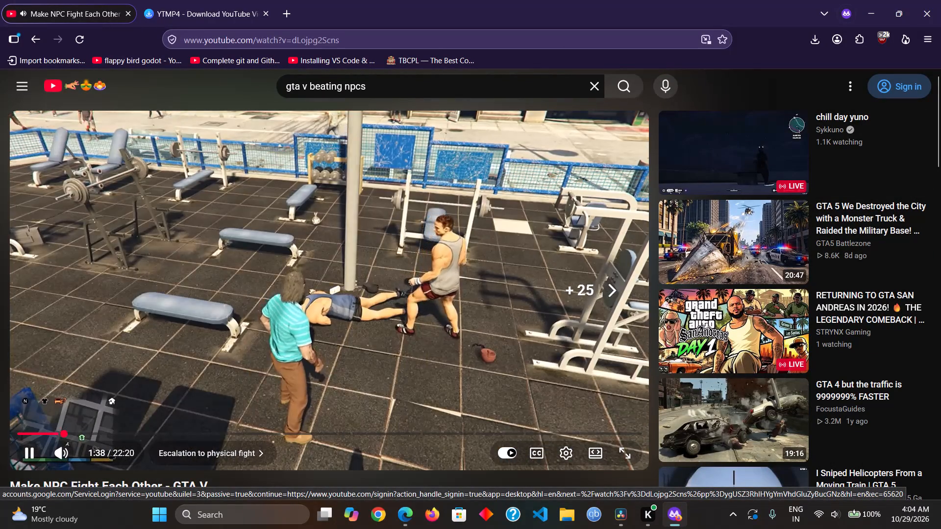
key(Right)
key(Right)
key(Right)
key(Right)
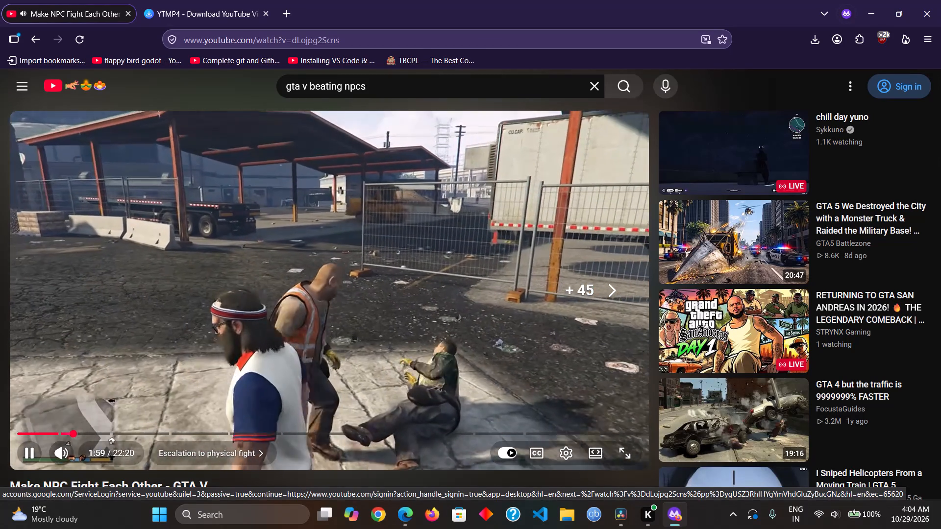
key(Right)
key(Right)
key(Right)
key(Right)
key(Right)
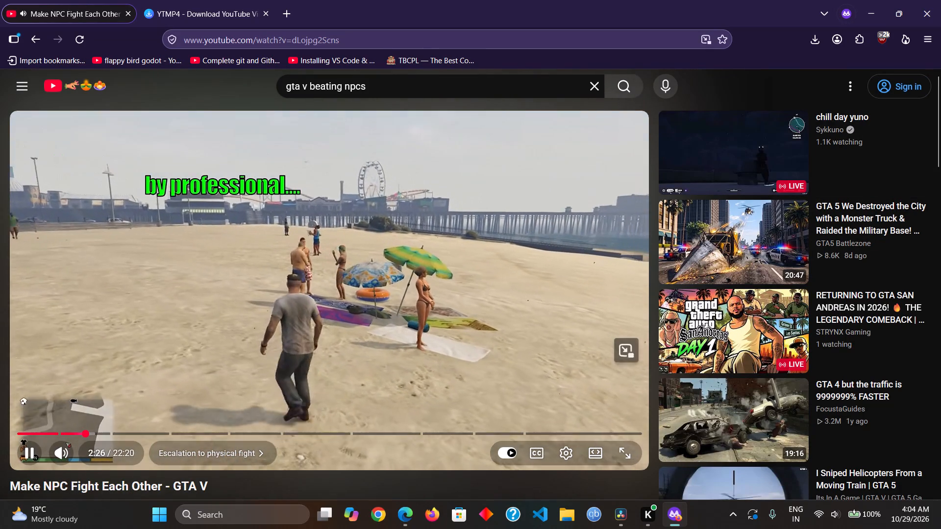
click(141, 428)
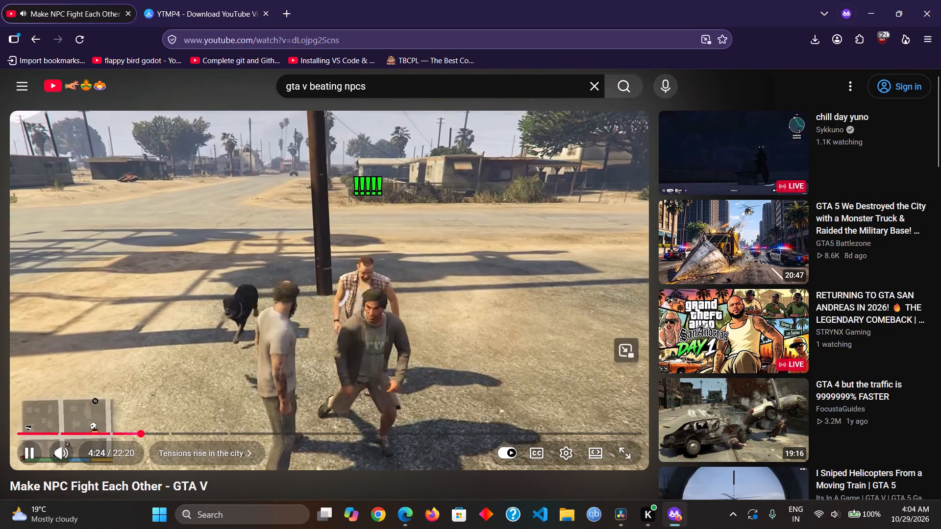
Return to the "gta v beating npcs" results and browse further down for another NPC fight video.
drag(379, 363, 386, 339)
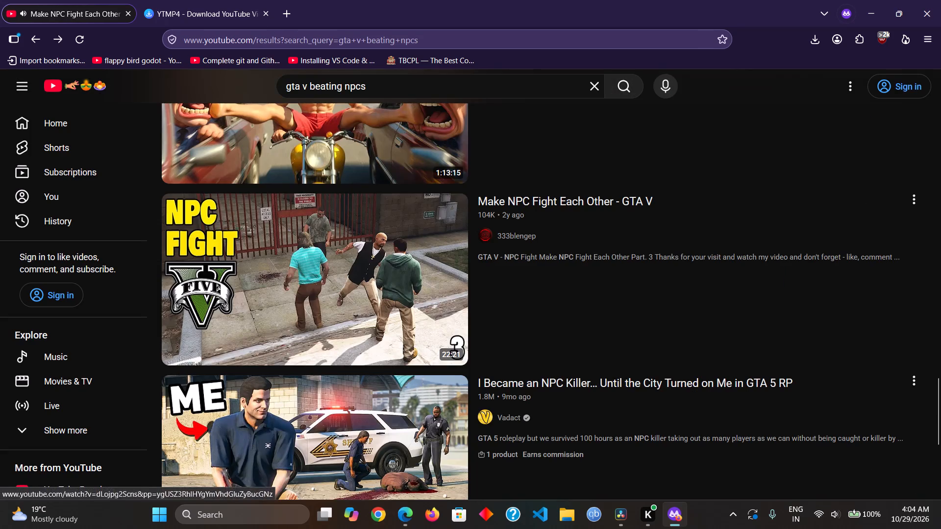
scroll(419, 331, down, 1)
scroll(419, 331, up, 3)
scroll(419, 331, down, 1)
scroll(419, 384, down, 6)
scroll(415, 370, up, 1)
scroll(414, 370, down, 2)
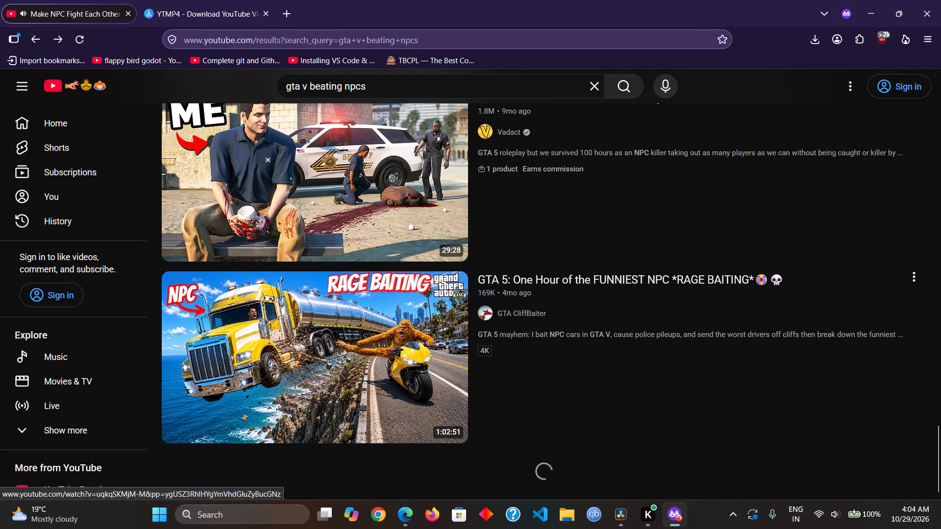
scroll(429, 343, down, 5)
scroll(439, 317, up, 3)
scroll(439, 317, down, 1)
scroll(439, 317, up, 2)
scroll(439, 317, down, 2)
scroll(439, 317, up, 2)
scroll(439, 317, down, 1)
scroll(439, 317, up, 2)
scroll(439, 317, down, 6)
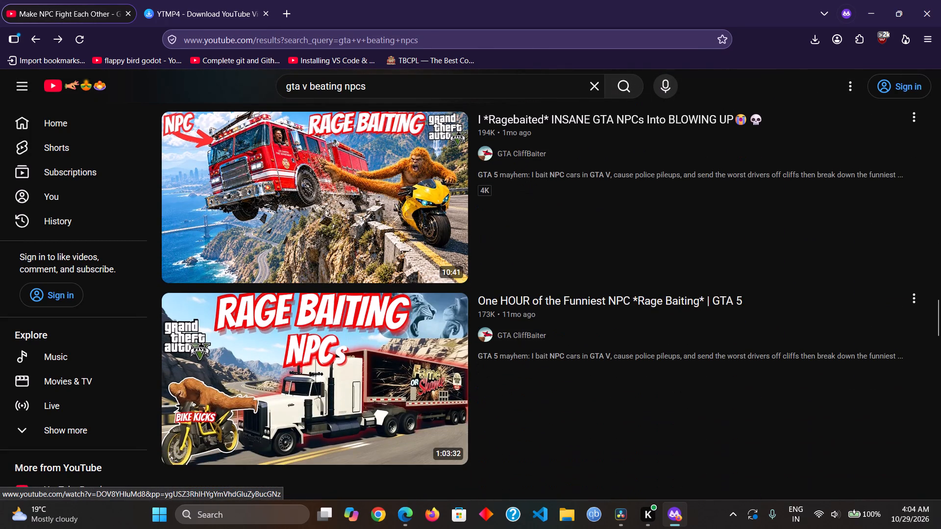
scroll(443, 293, down, 1)
scroll(443, 293, up, 1)
scroll(443, 293, down, 11)
scroll(443, 293, up, 1)
scroll(443, 293, down, 4)
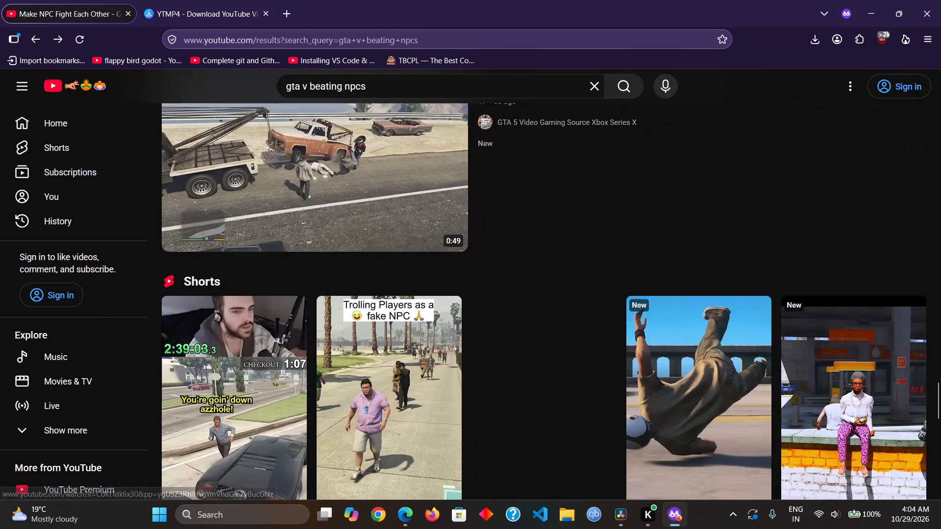
scroll(443, 293, up, 3)
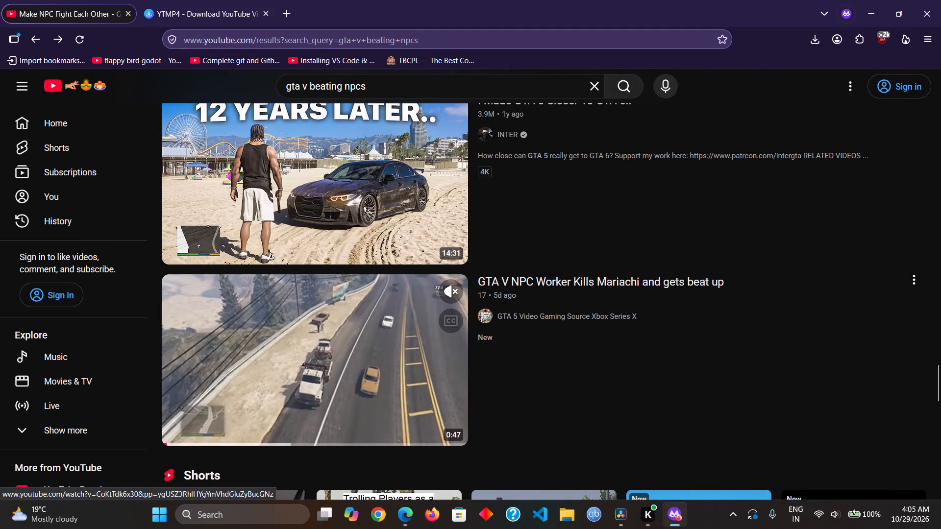
Open "GTA V NPC Worker Kills Mariachi and gets beat up", skip ahead to check the fight and pause at 0:15.
click(369, 381)
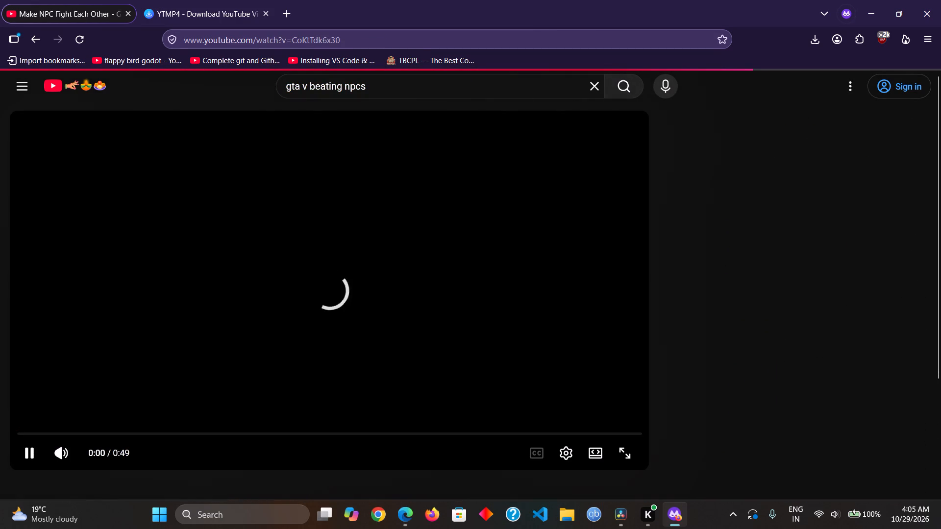
click(111, 433)
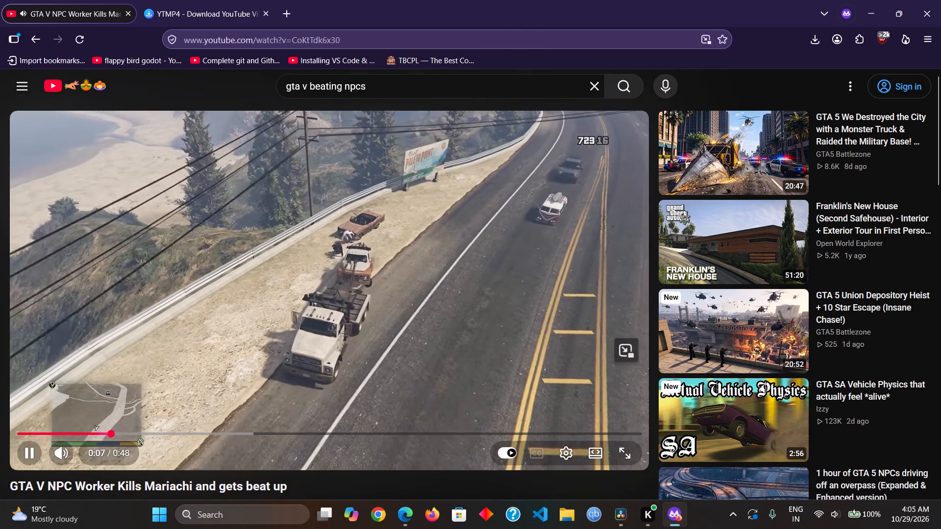
click(169, 427)
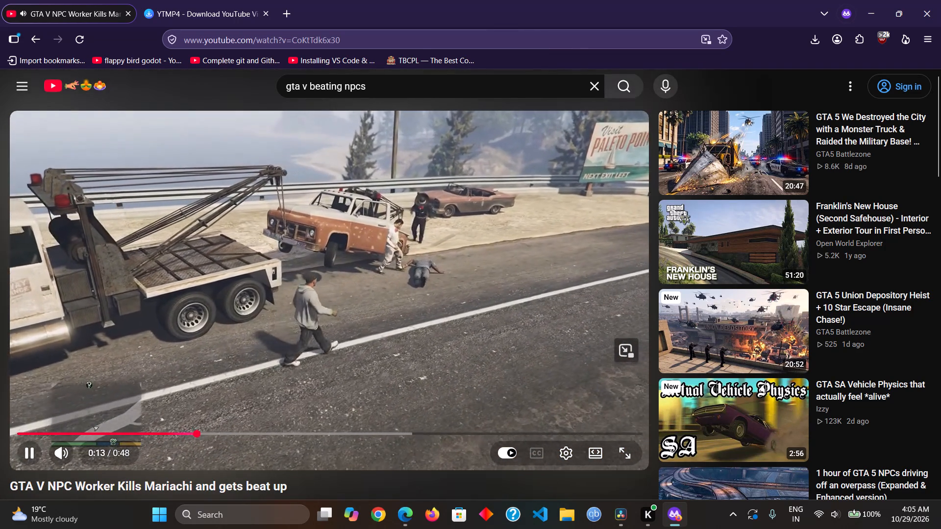
click(491, 297)
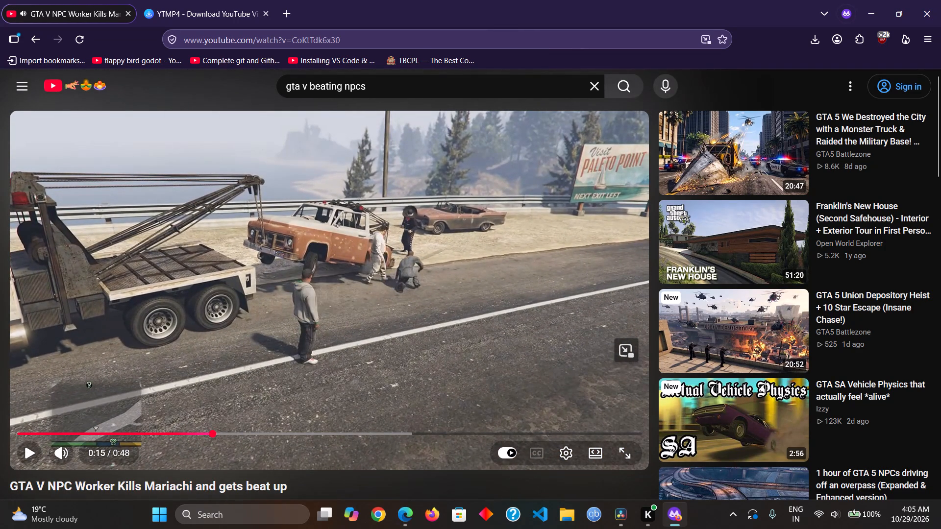
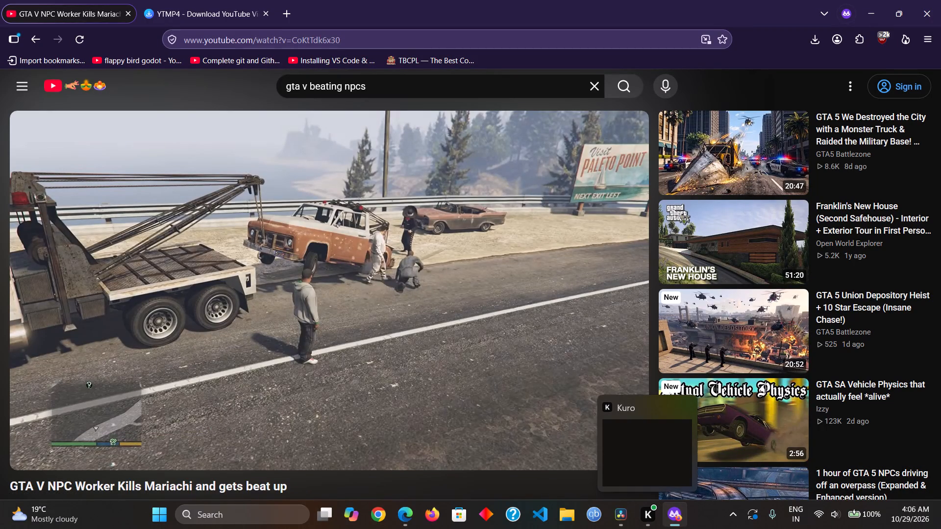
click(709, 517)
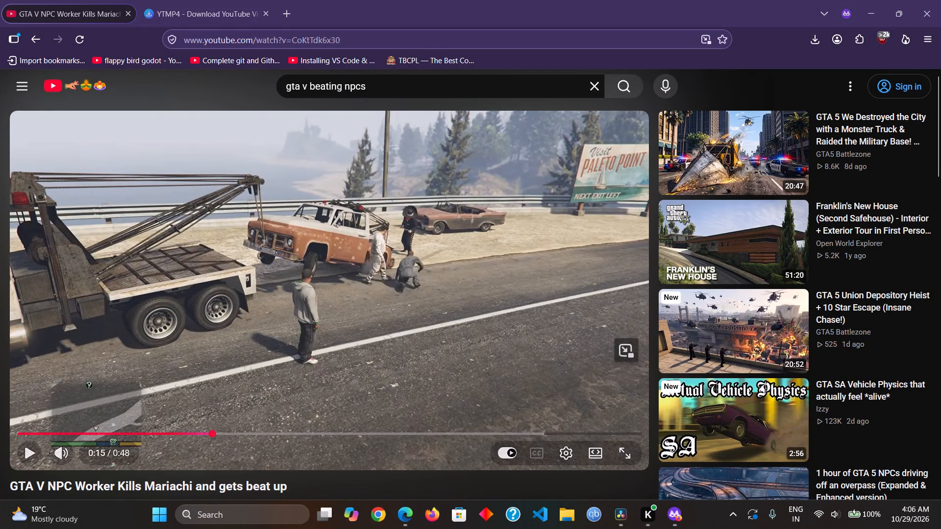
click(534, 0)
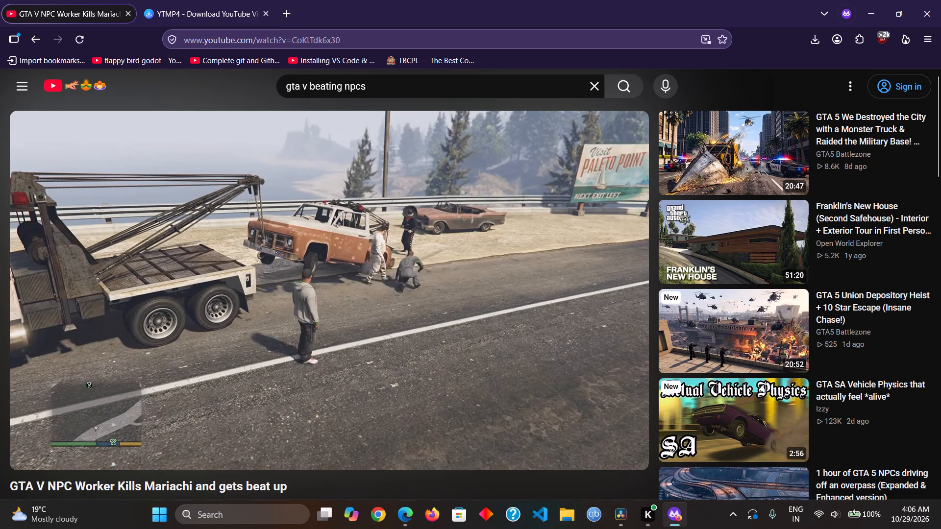
Search Google for "chirping" in a new tab, listen to the word's pronunciation, and close that tab.
click(294, 10)
text(chirping)
key(space)
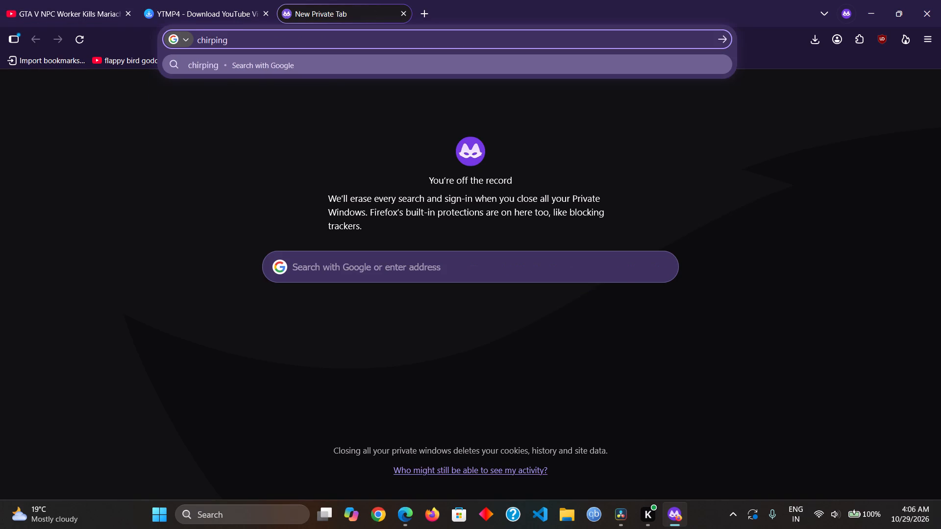
key(BackSpace)
key(Return)
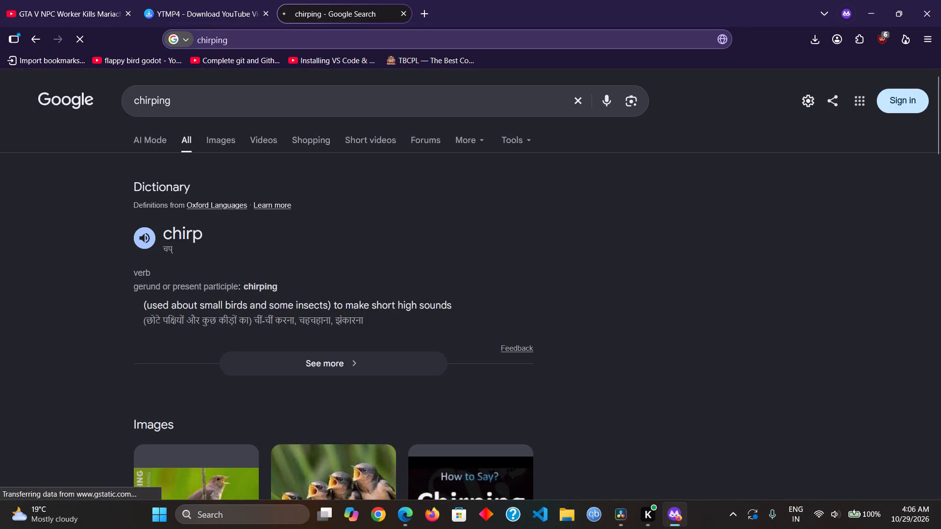
click(140, 244)
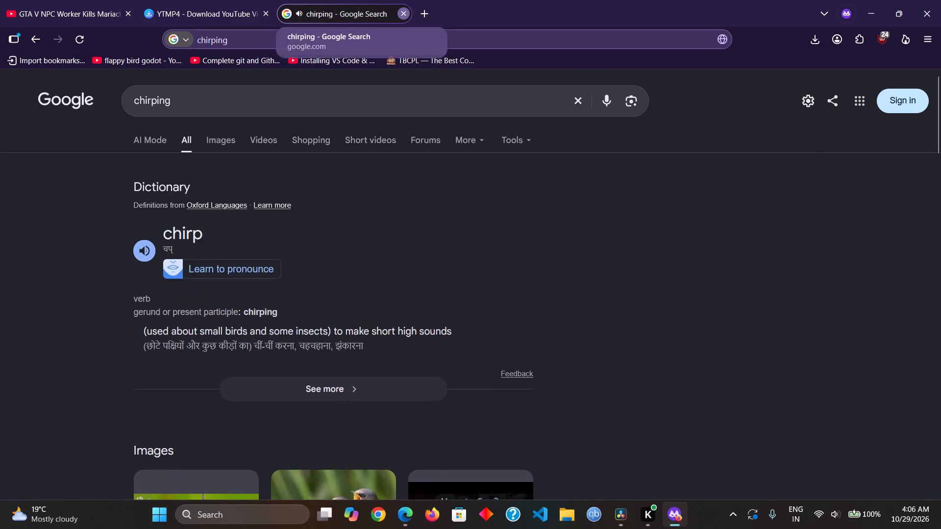
click(404, 15)
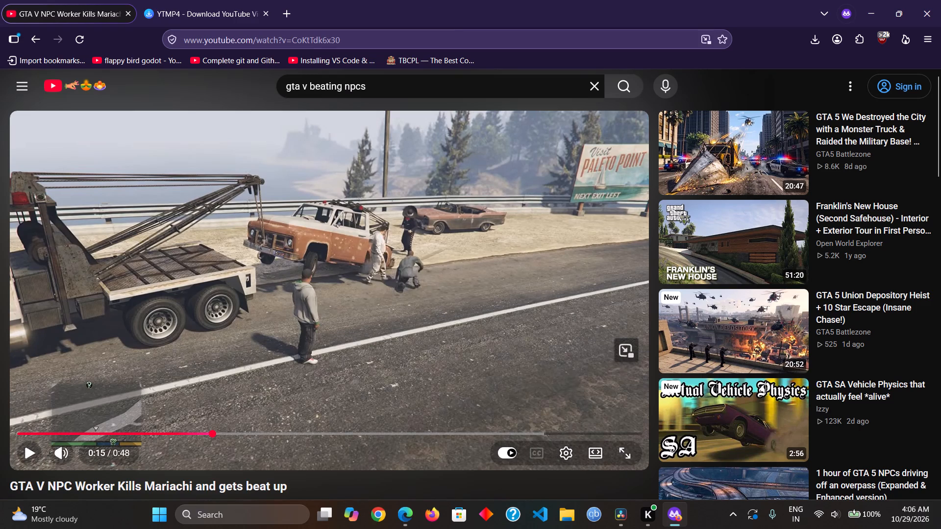
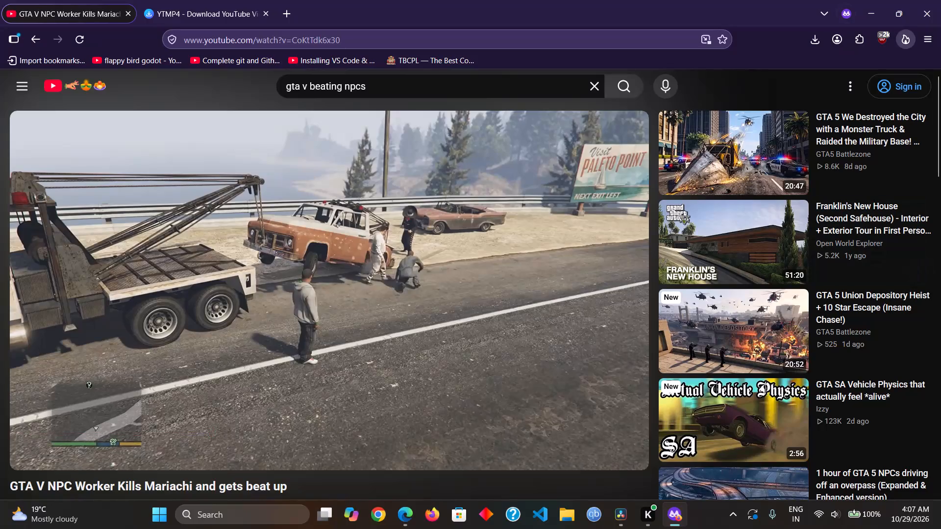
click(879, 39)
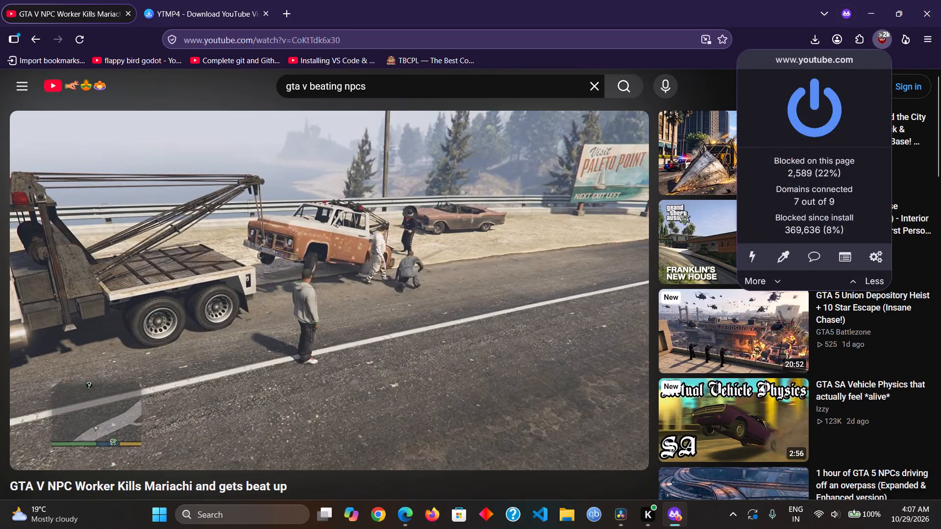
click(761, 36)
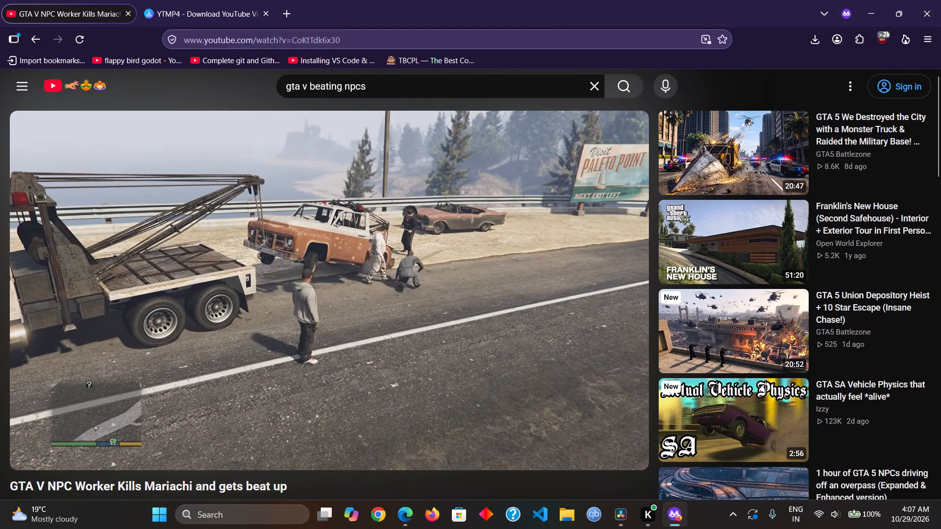
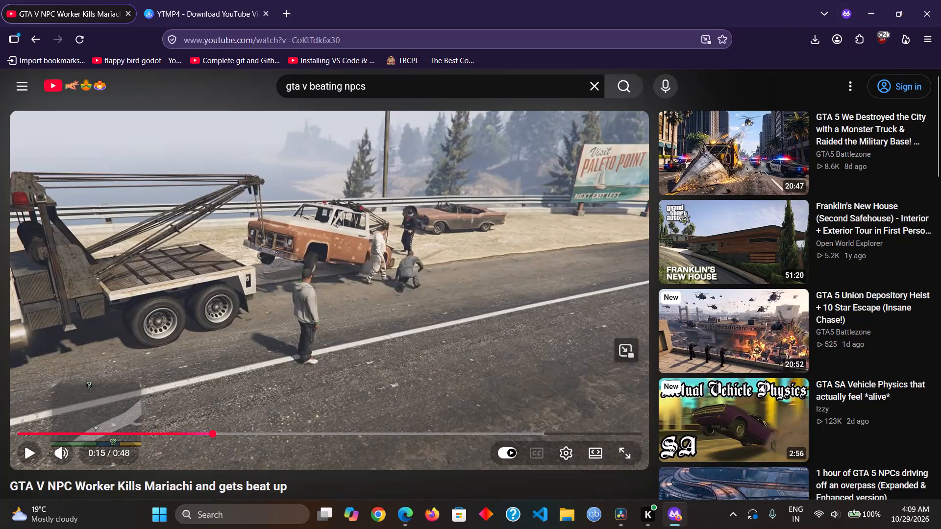
Skim the rest of the video "GTA V NPC Worker Kills Mariachi and gets beat up", then return to the search results.
click(507, 241)
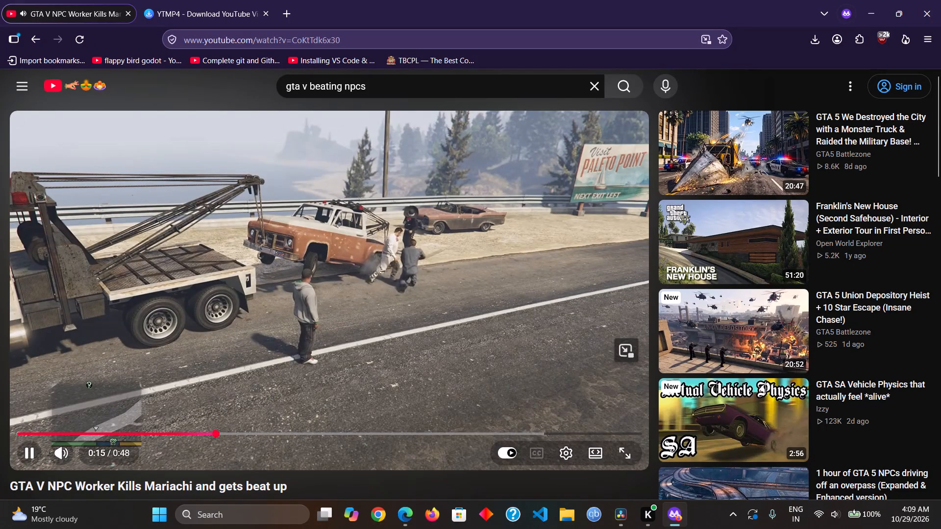
key(Right)
key(Right)
key(Right)
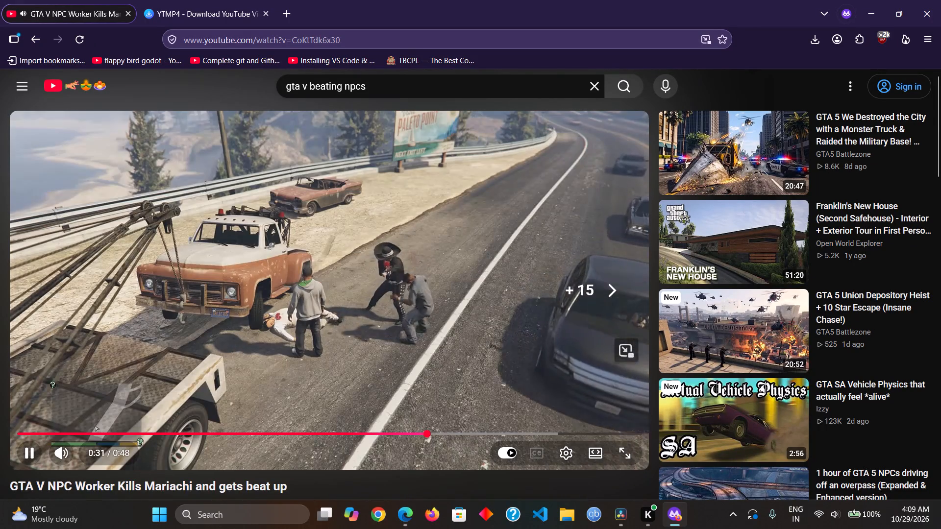
key(Right)
key(Right)
key(Right)
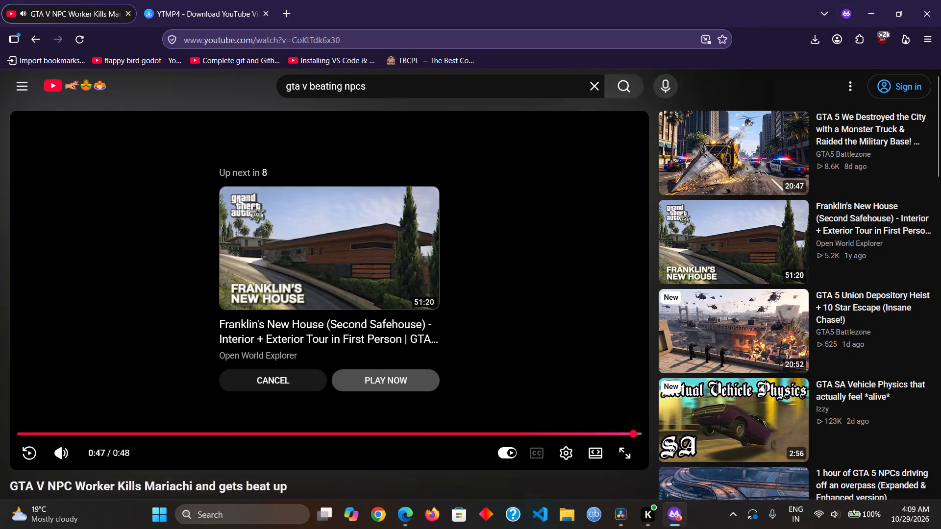
click(356, 294)
Look through the "gta v beating npcs" search results for clips of NPC fights that could serve as extra footage.
scroll(394, 324, down, 6)
scroll(394, 324, up, 1)
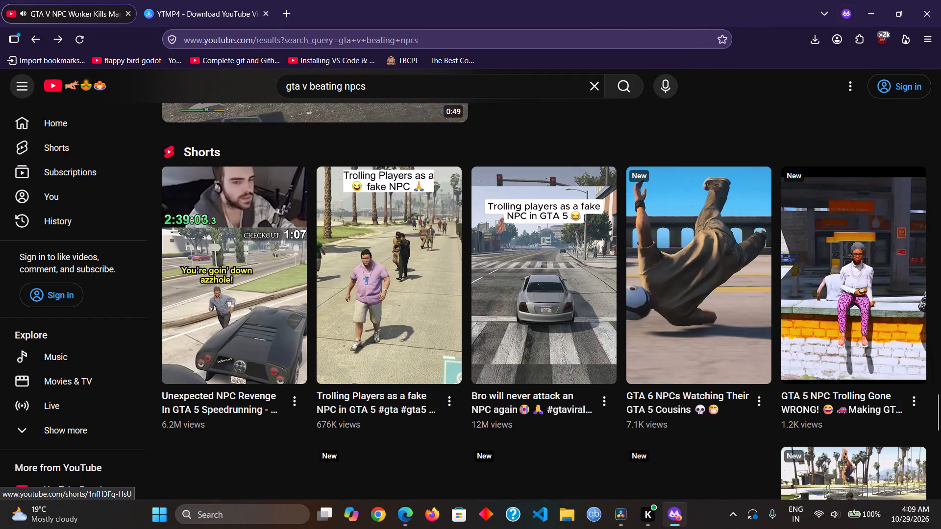
scroll(467, 323, down, 1)
scroll(467, 323, up, 2)
scroll(467, 323, down, 6)
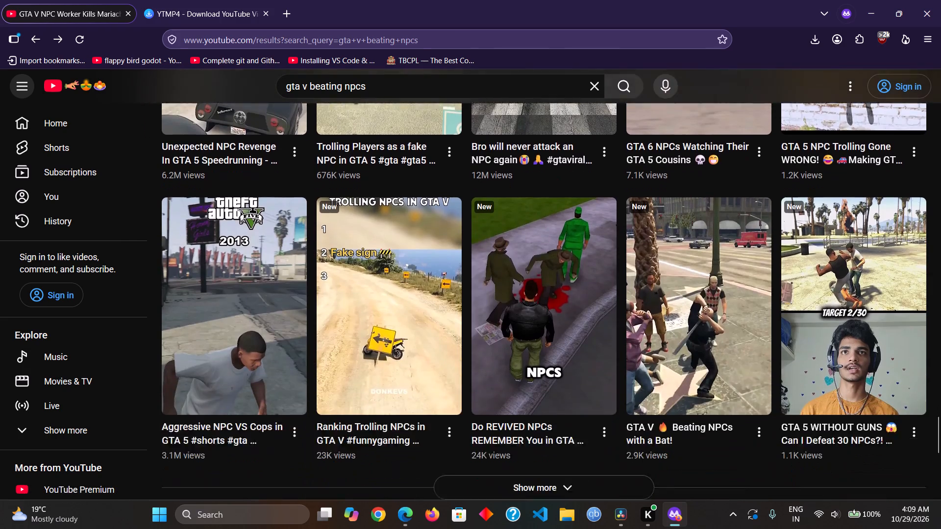
scroll(467, 323, down, 4)
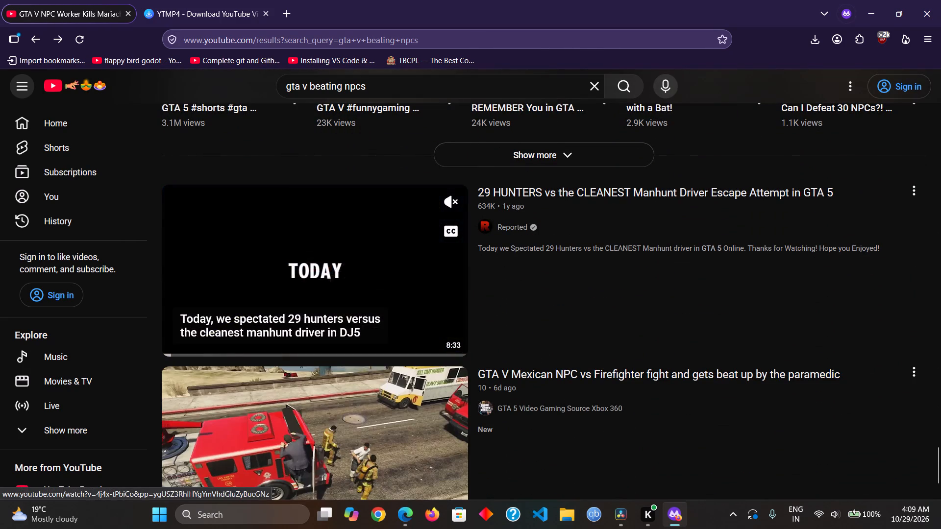
scroll(428, 288, down, 2)
scroll(422, 340, down, 4)
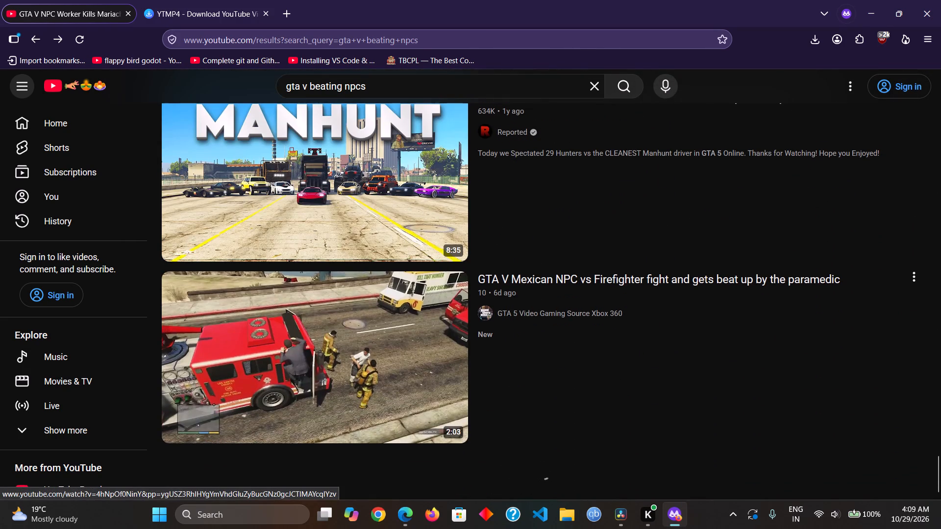
scroll(444, 344, down, 1)
scroll(444, 344, up, 1)
scroll(444, 344, down, 4)
scroll(436, 331, up, 1)
scroll(436, 331, down, 1)
scroll(443, 322, up, 1)
scroll(474, 356, up, 2)
scroll(474, 356, down, 6)
scroll(446, 326, up, 3)
scroll(445, 331, down, 1)
scroll(445, 331, up, 3)
scroll(445, 331, down, 6)
scroll(444, 339, up, 1)
scroll(444, 339, down, 15)
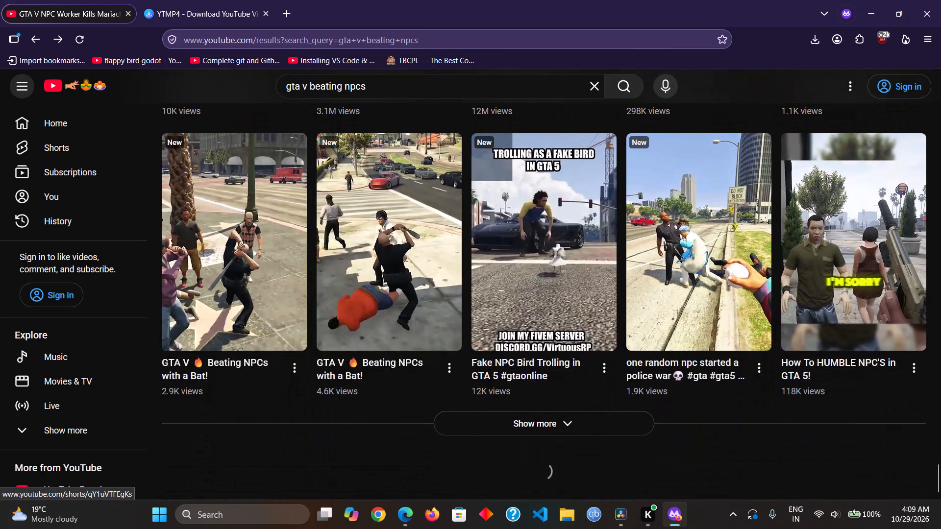
scroll(444, 339, down, 3)
scroll(444, 339, up, 2)
scroll(444, 339, down, 7)
scroll(444, 339, up, 1)
scroll(444, 339, down, 1)
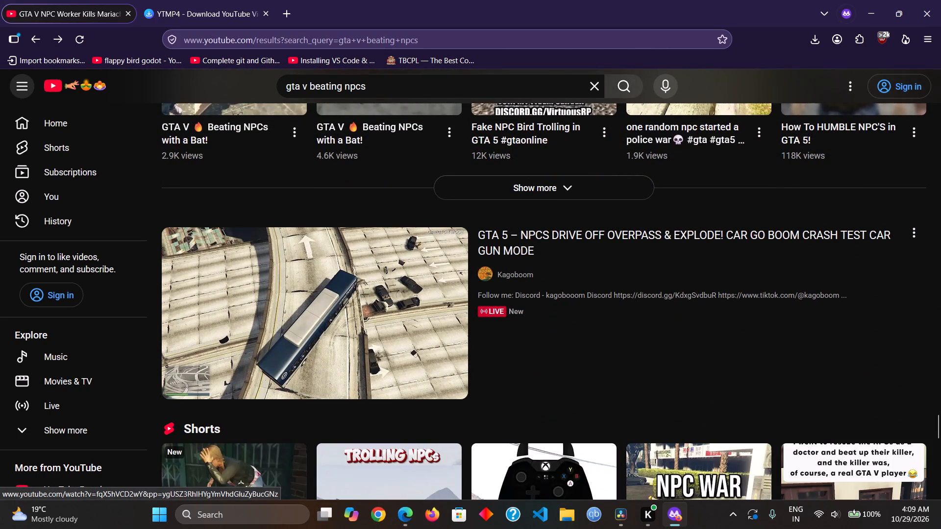
scroll(457, 300, up, 3)
scroll(458, 299, down, 4)
scroll(458, 299, up, 1)
scroll(478, 340, down, 6)
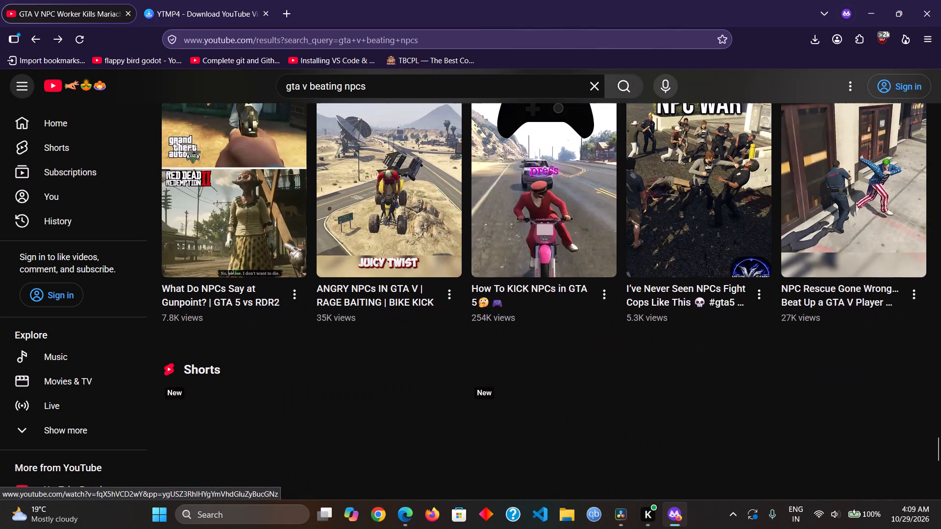
scroll(468, 364, up, 1)
scroll(468, 364, down, 1)
scroll(468, 364, up, 2)
scroll(468, 364, down, 2)
scroll(468, 364, up, 1)
scroll(468, 364, down, 1)
scroll(468, 364, up, 1)
scroll(468, 364, down, 1)
scroll(468, 364, up, 3)
scroll(468, 364, down, 1)
scroll(468, 364, up, 3)
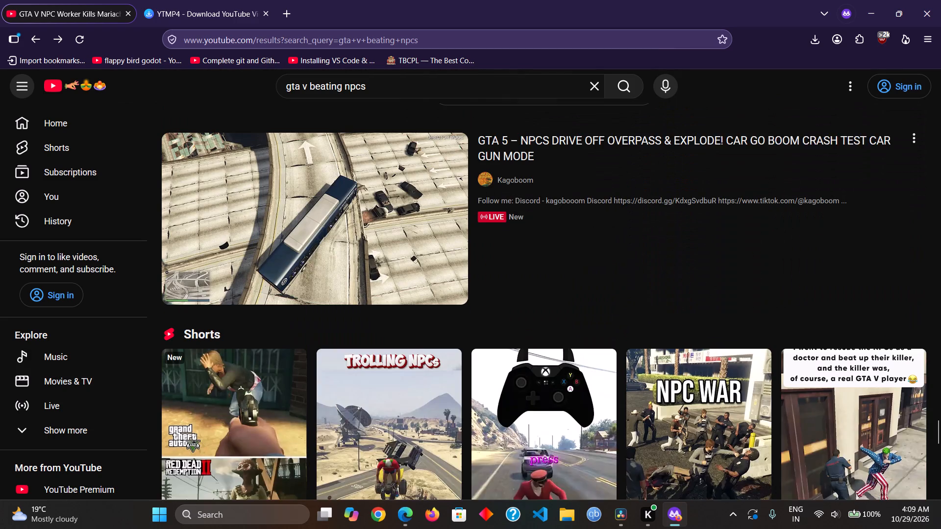
Go back to the start of the search results and open the video "I Started the Biggest Riots in GTA 5".
drag(938, 432, 940, 60)
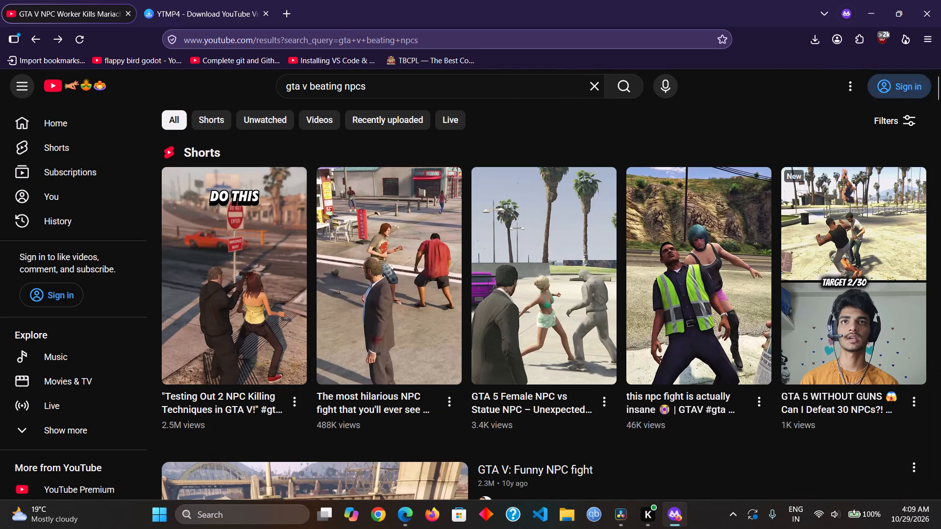
scroll(430, 322, up, 2)
scroll(430, 322, down, 5)
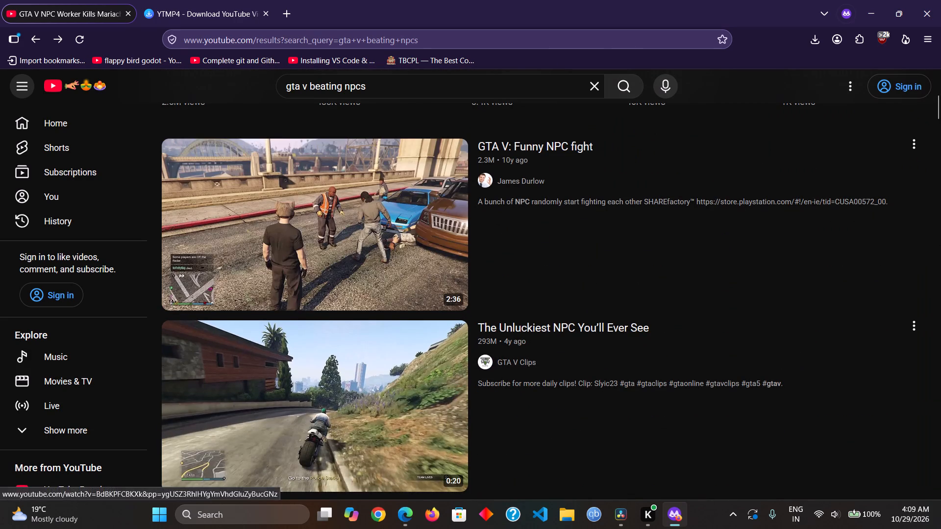
scroll(431, 395, down, 5)
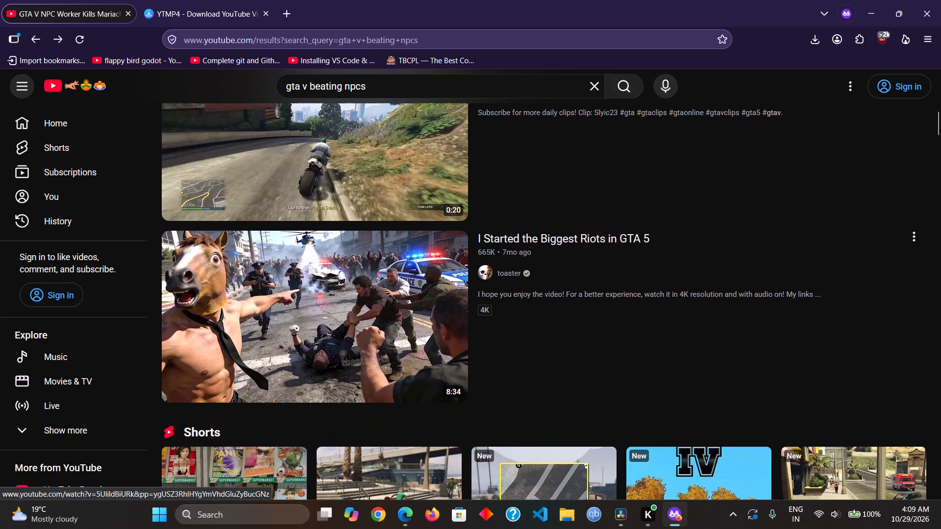
scroll(424, 379, down, 1)
click(403, 335)
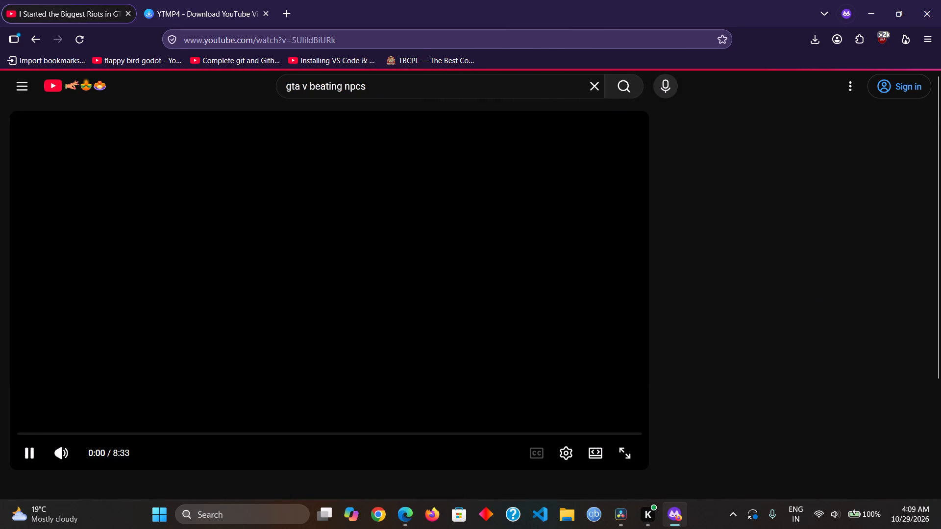
Skim the first minute and a half of the riot video for a street fight scene worth using.
key(Right)
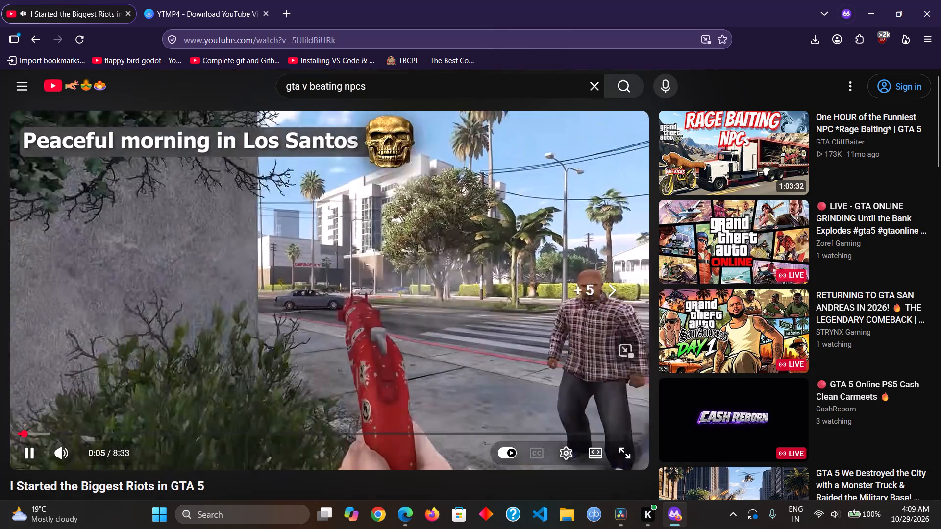
key(Right)
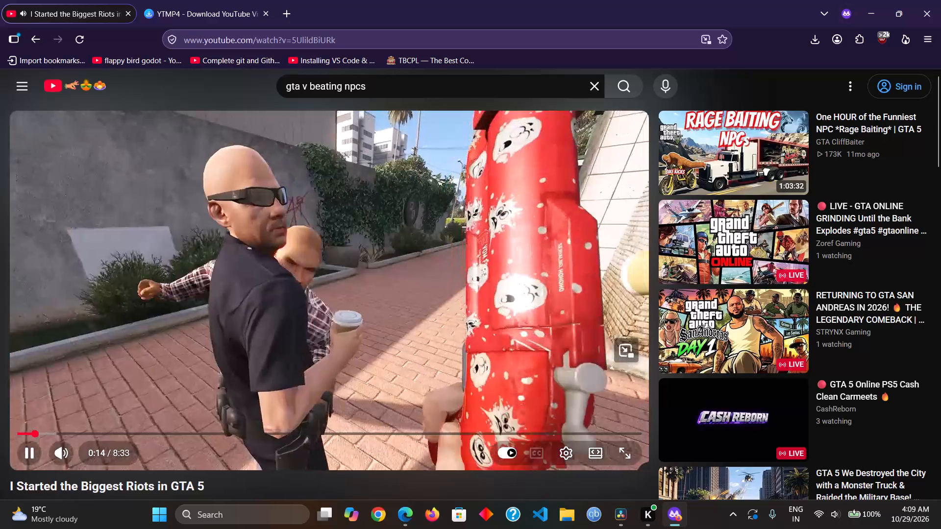
key(Right)
key(Right)
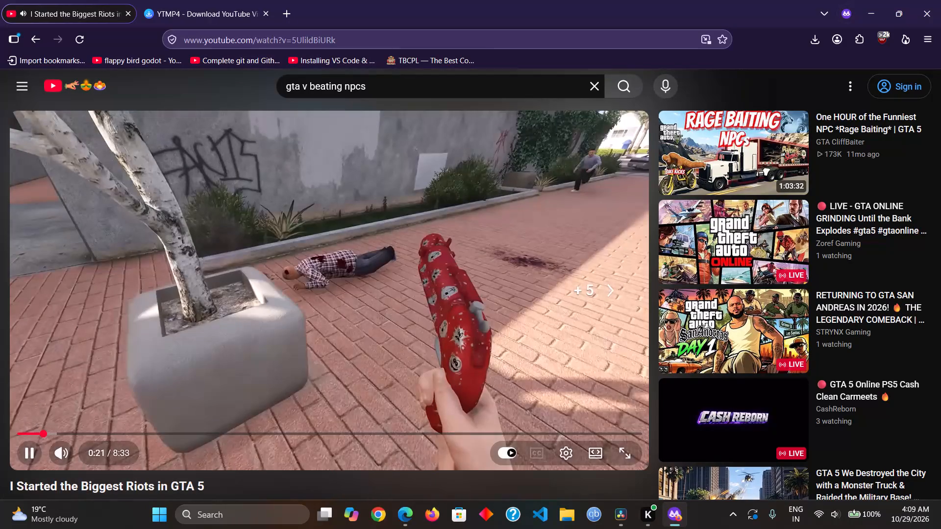
key(Right)
key(Right)
key(Right)
key(Right)
key(Right)
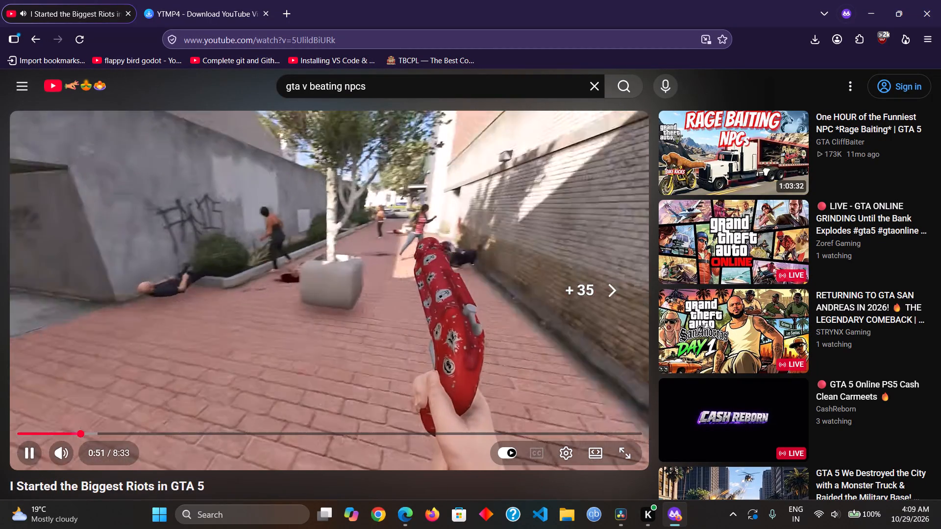
key(Right)
key(Right)
key(Right)
key(Right)
key(Right)
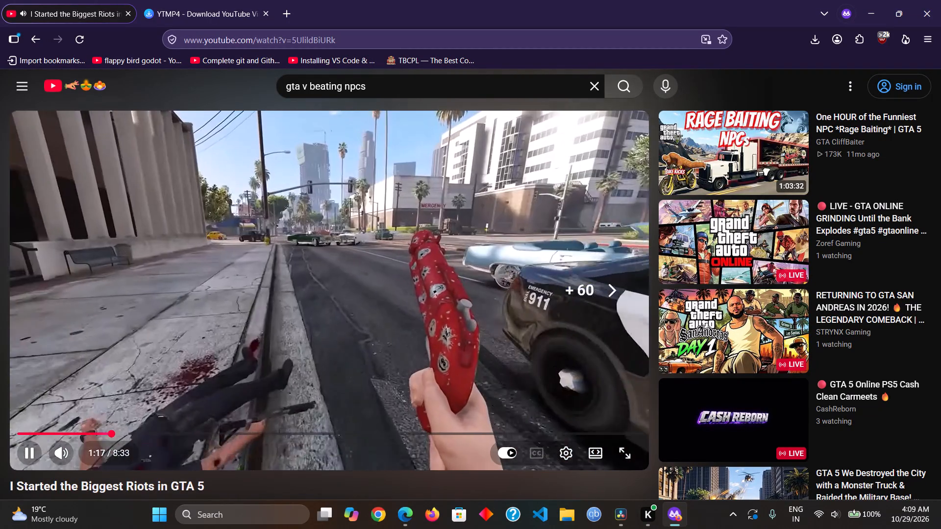
key(Right)
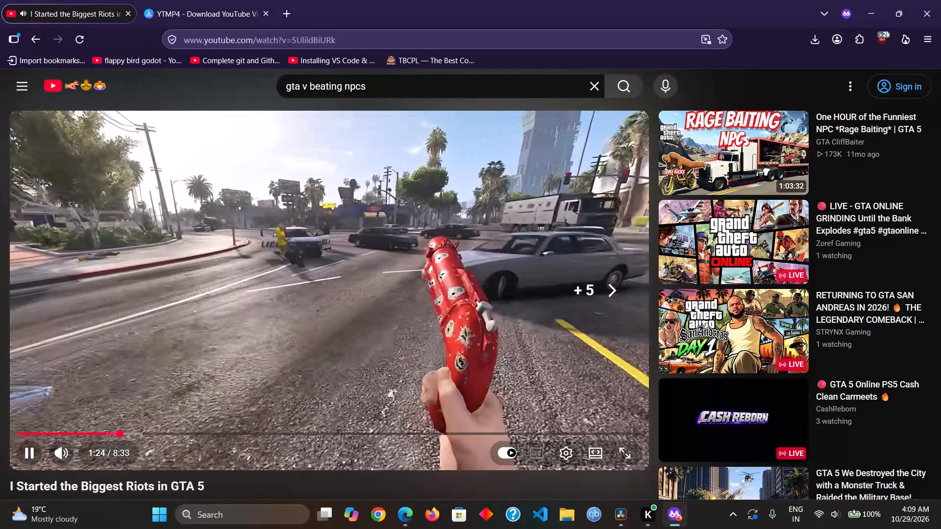
key(Right)
key(Right)
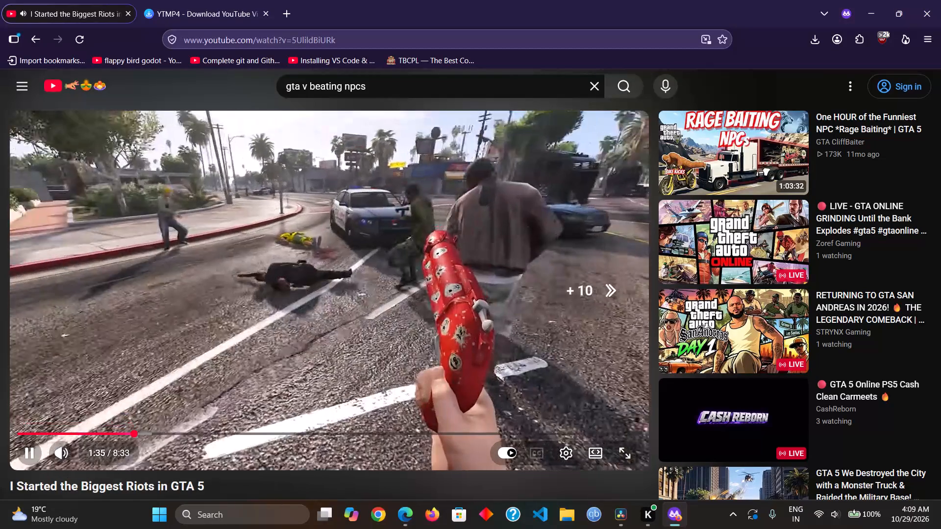
key(Left)
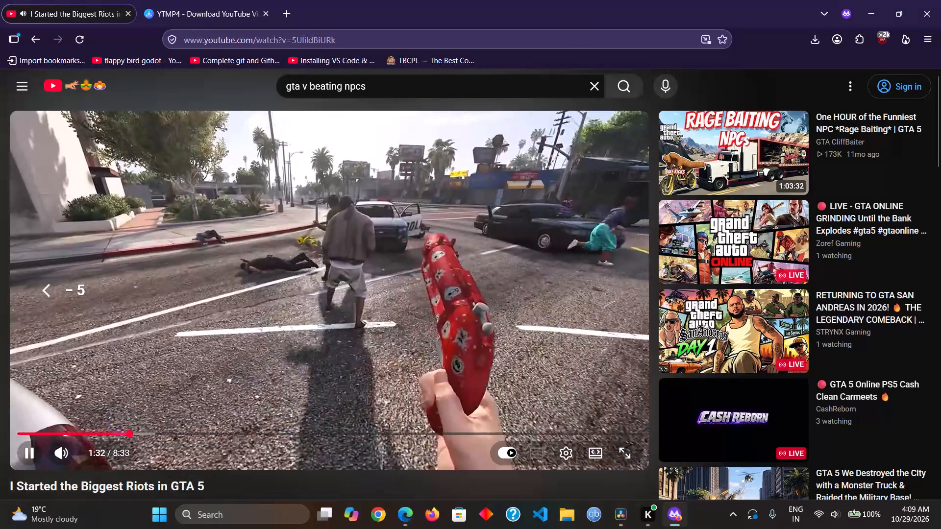
key(Left)
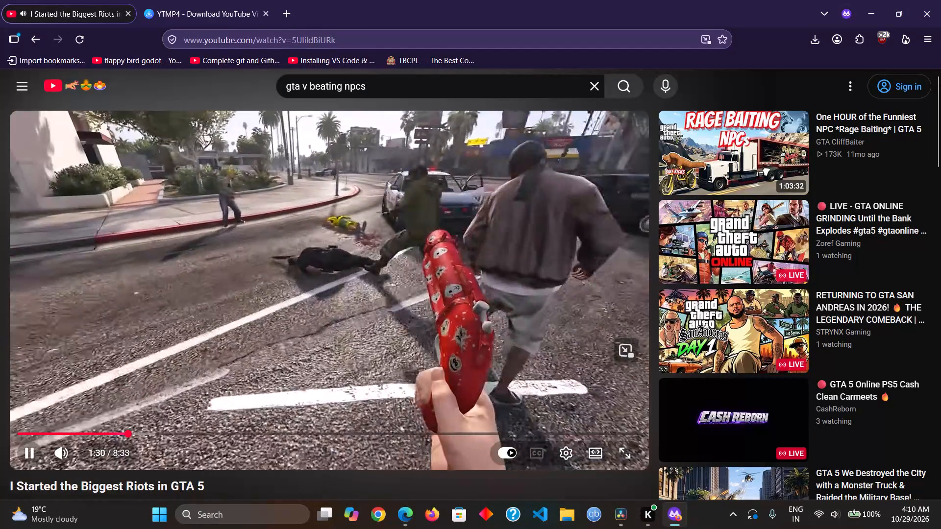
key(Left)
key(Left)
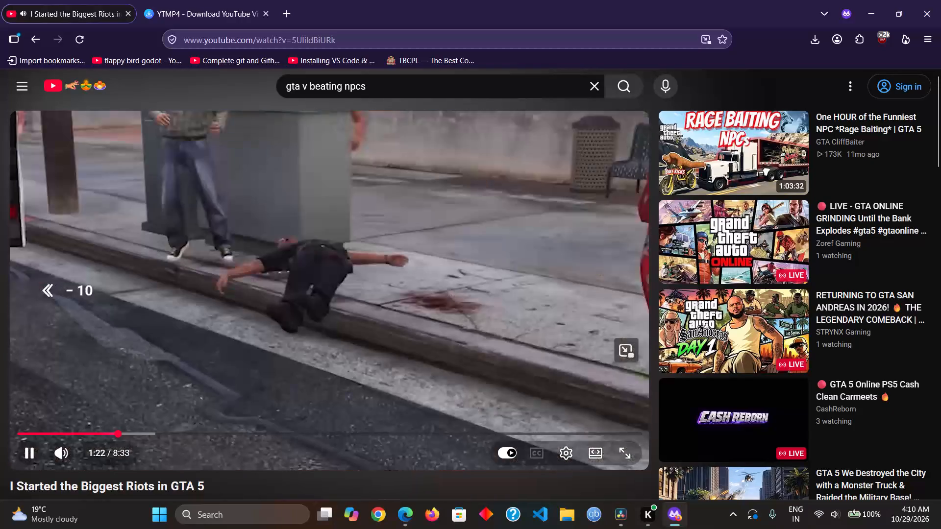
Launch OBS and set the Starting Soon source in Scene 1 to capture the Firefox window playing the riot video.
click(275, 518)
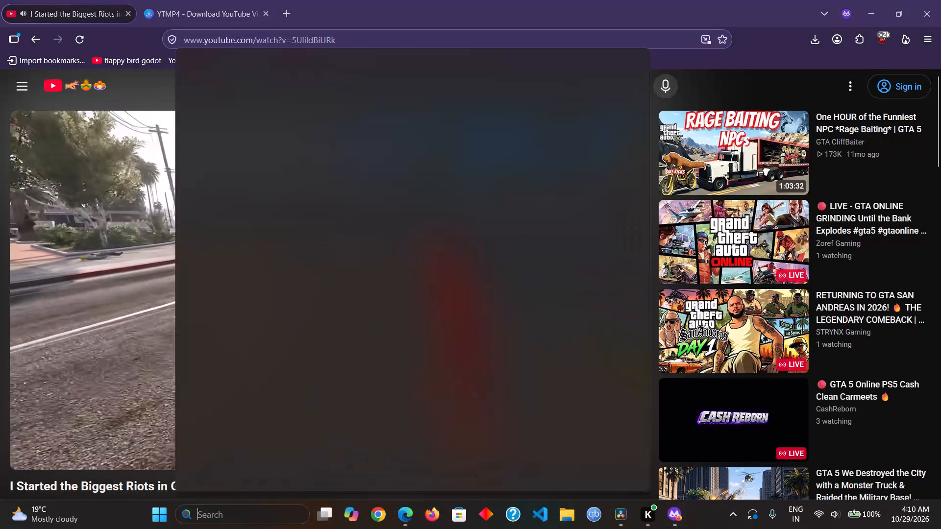
text(obs)
key(Return)
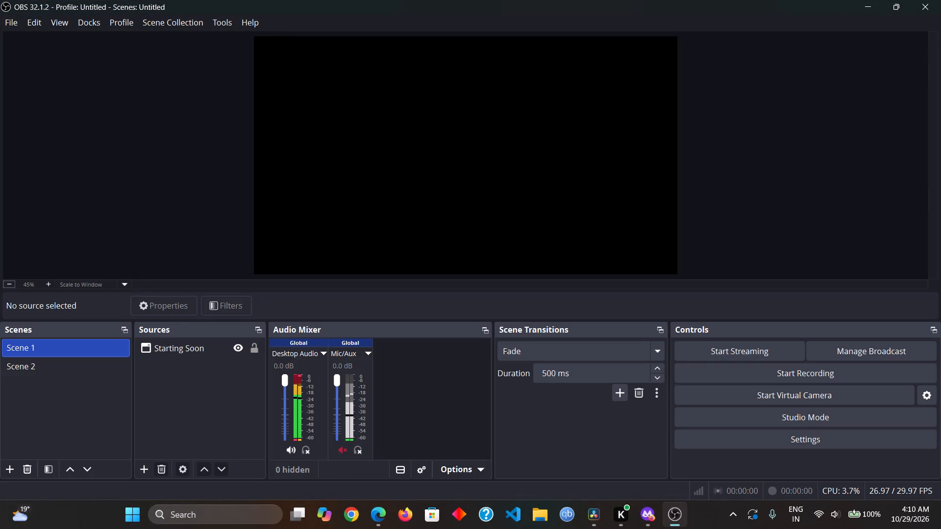
click(183, 354)
click(495, 308)
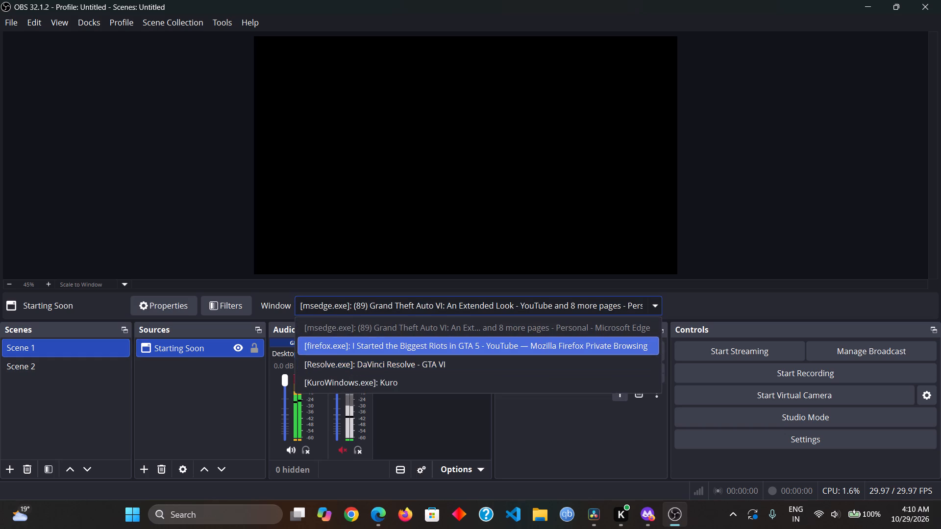
click(461, 350)
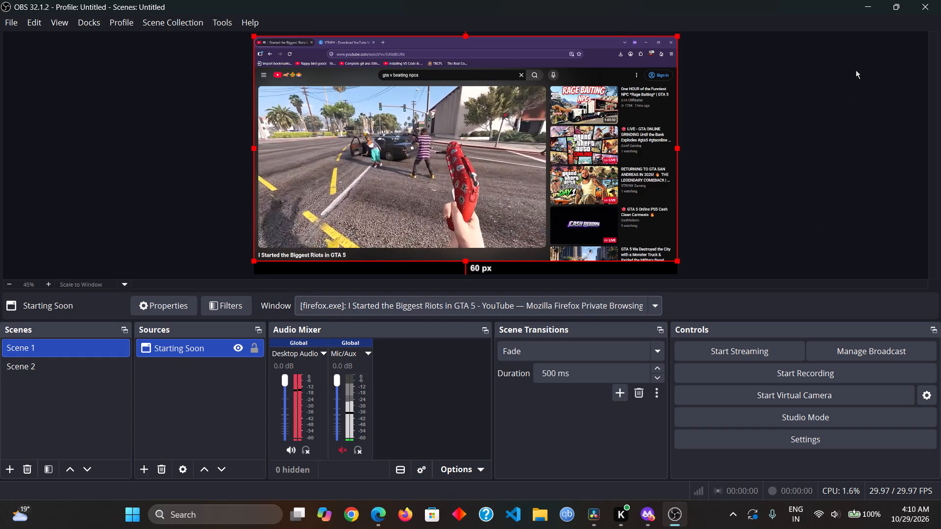
Rewind the riot video in Firefox to before the street fight and start recording in OBS.
click(865, 3)
key(Left)
key(Left)
key(Left)
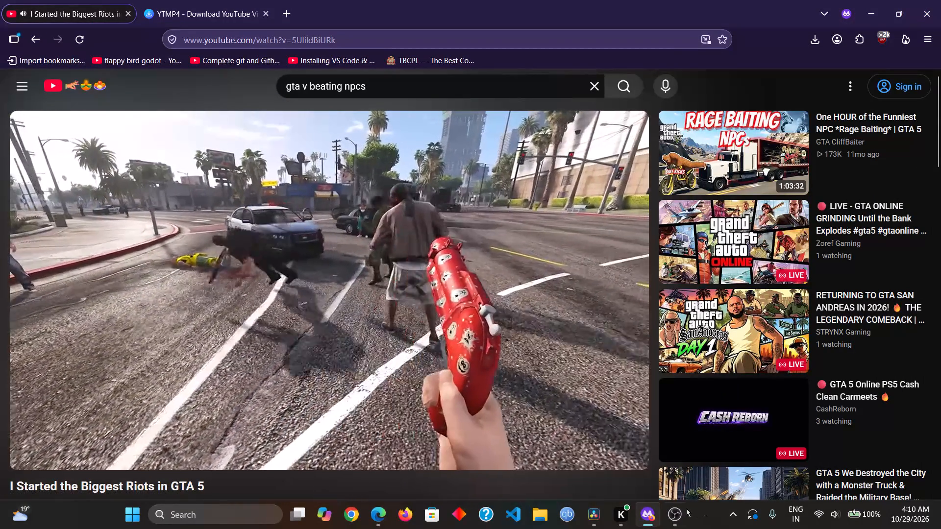
click(674, 510)
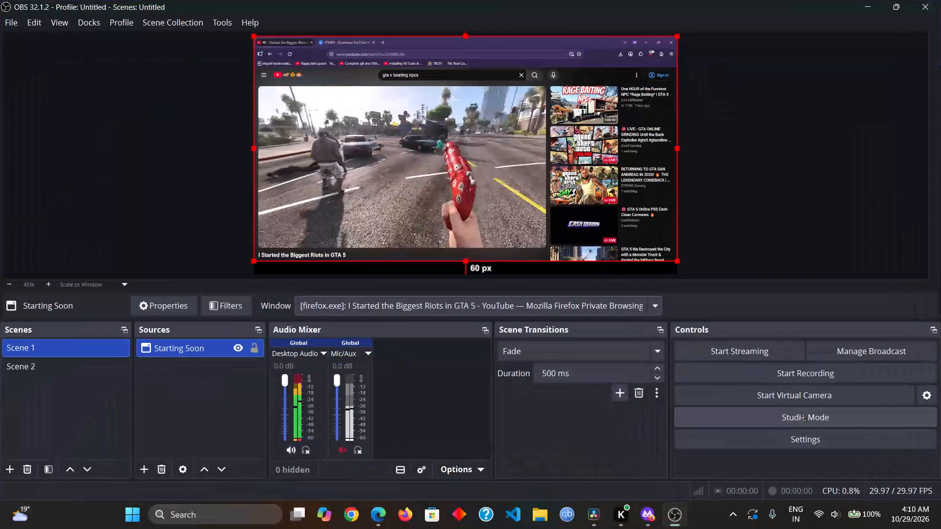
click(817, 378)
Switch back to Firefox, rewind the riot video towards the street fight and show it full screen.
click(863, 2)
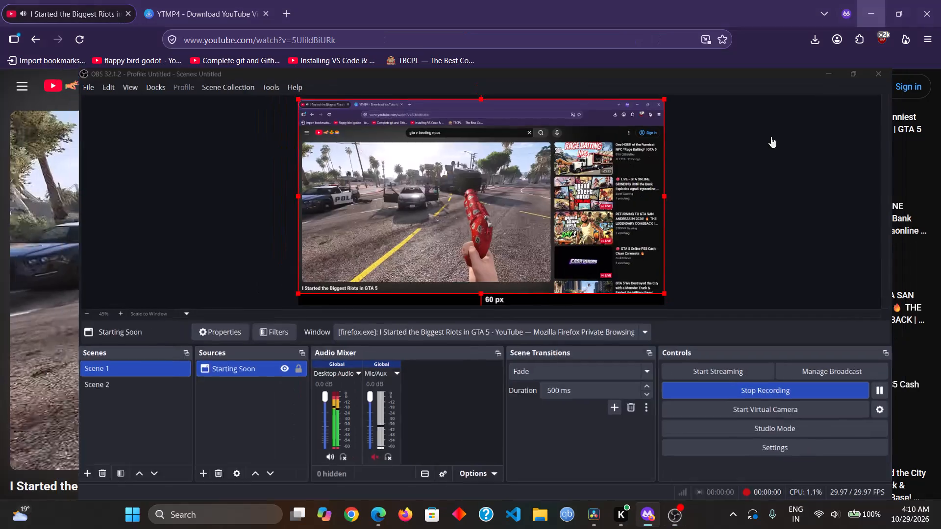
key(Left)
click(633, 451)
key(Left)
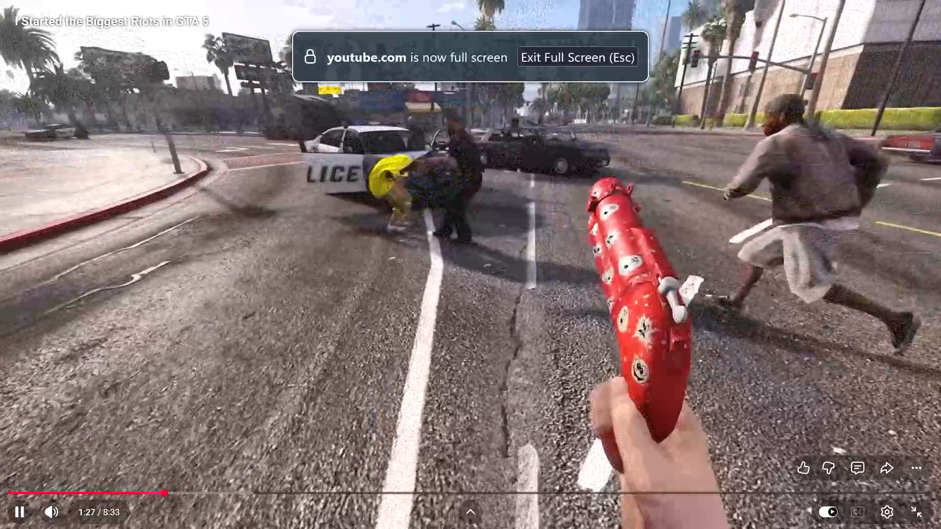
Set the video quality to 1440p60 and rewind slightly so the street fight plays for the recording.
click(889, 515)
click(878, 463)
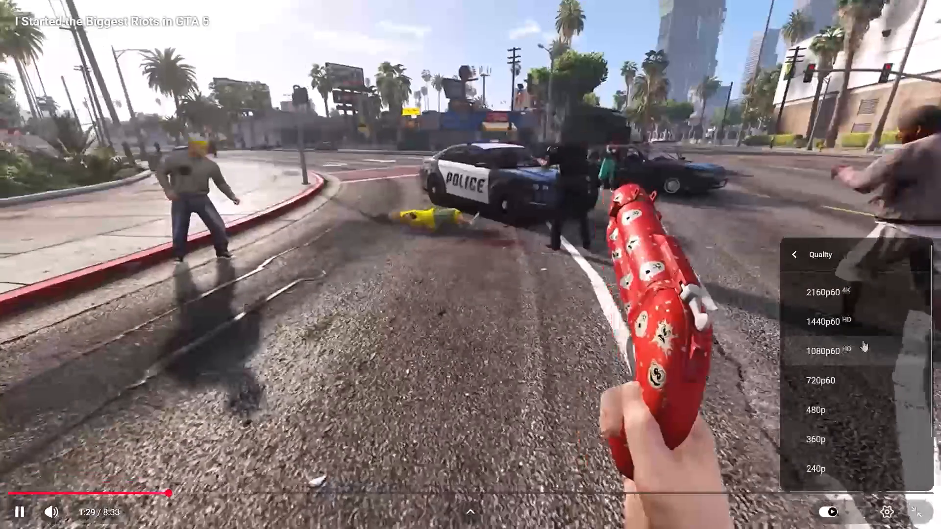
click(858, 318)
key(Left)
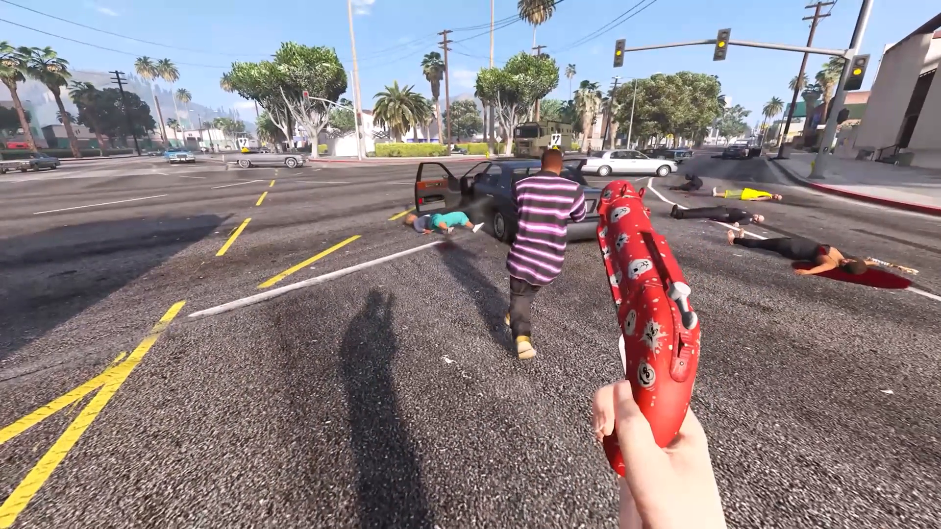
Leave the full-screen riot video, stop the OBS recording and close OBS.
key(f)
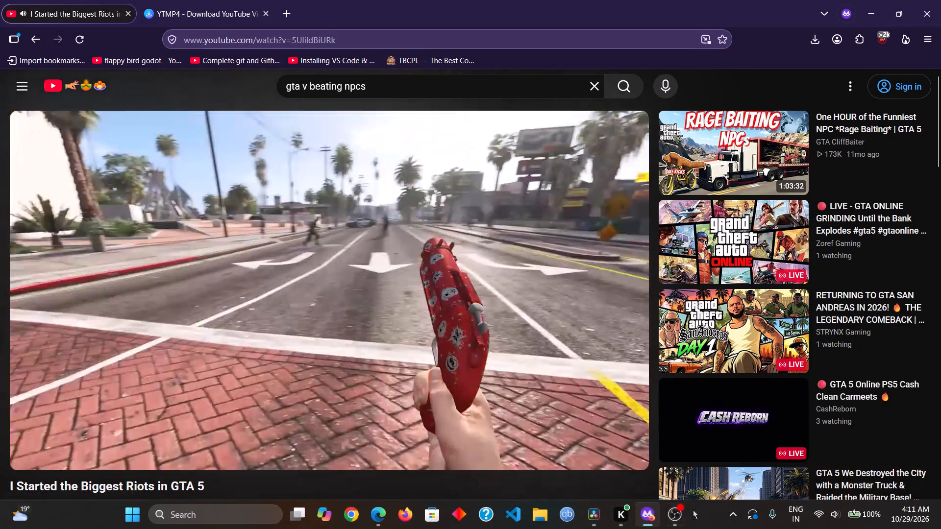
click(682, 516)
click(808, 368)
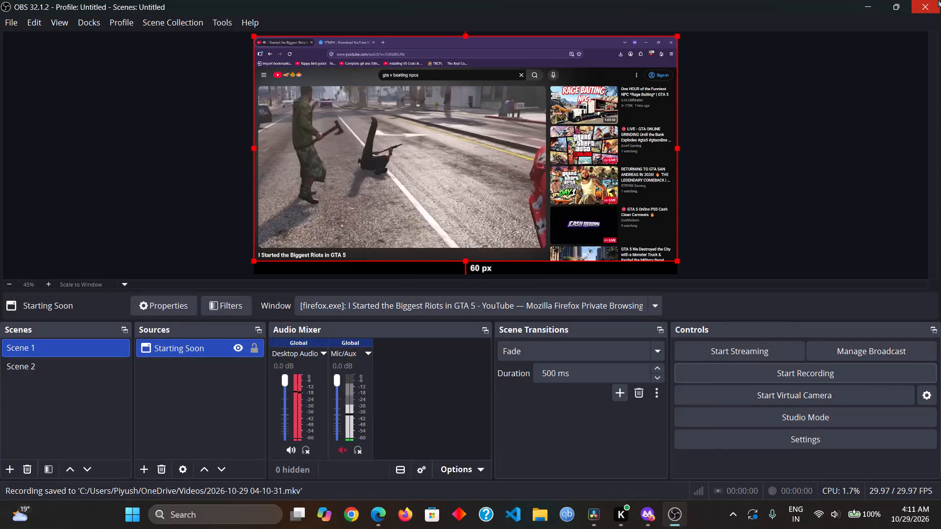
click(938, 0)
Pause the riot video and minimise Firefox to return to DaVinci Resolve.
click(514, 262)
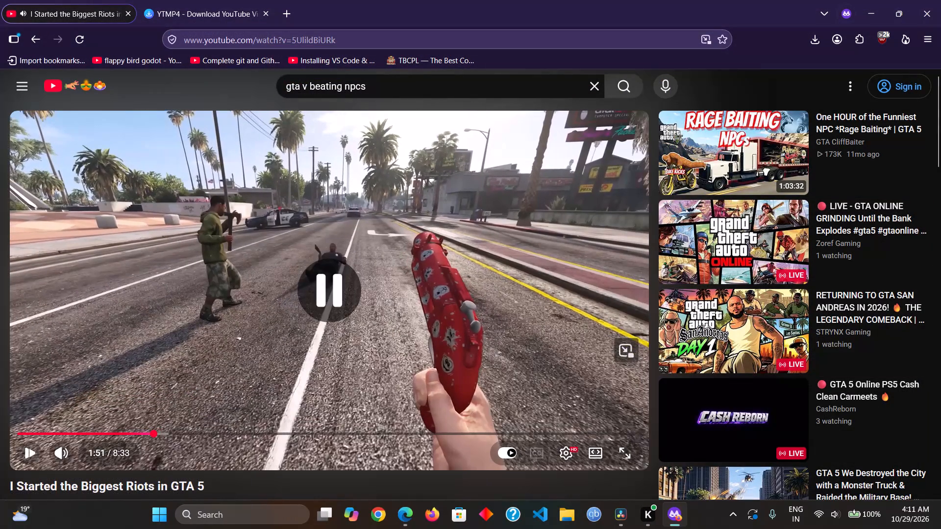
click(881, 0)
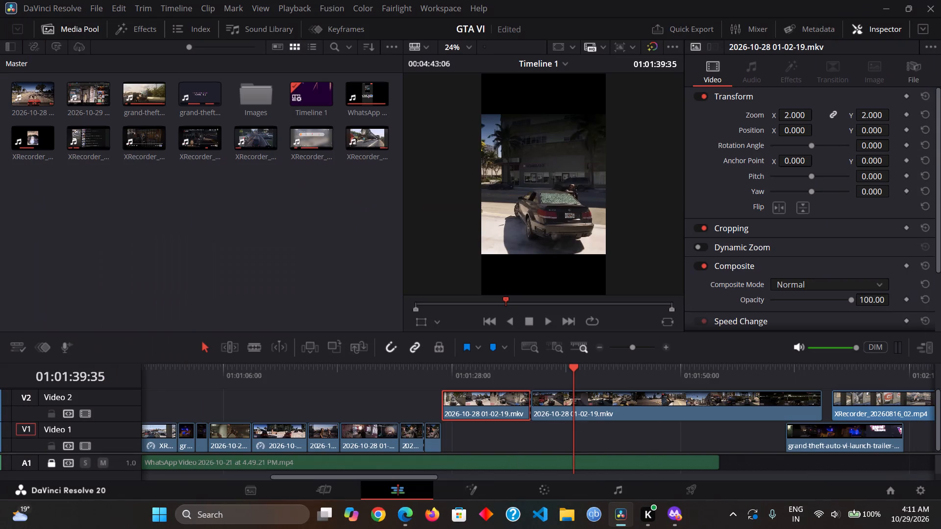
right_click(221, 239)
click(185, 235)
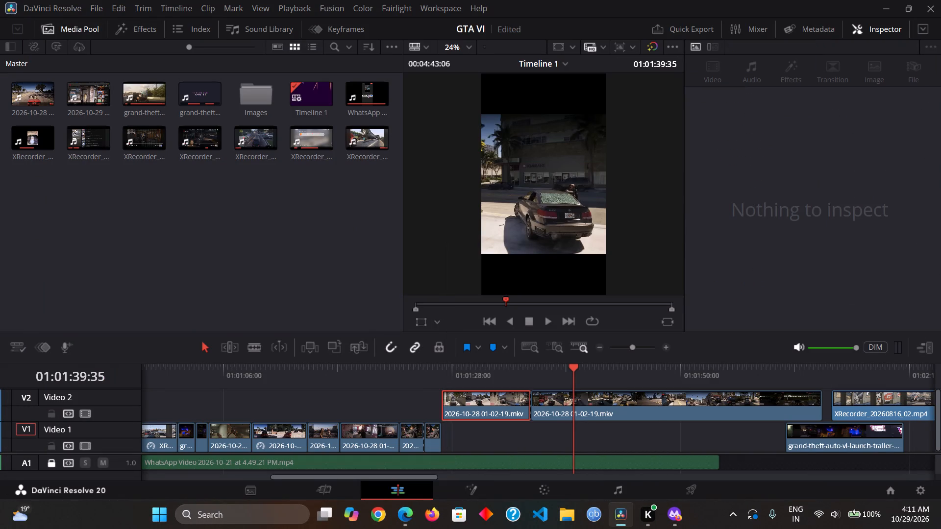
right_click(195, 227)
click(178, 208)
drag(561, 371, 533, 366)
key(space)
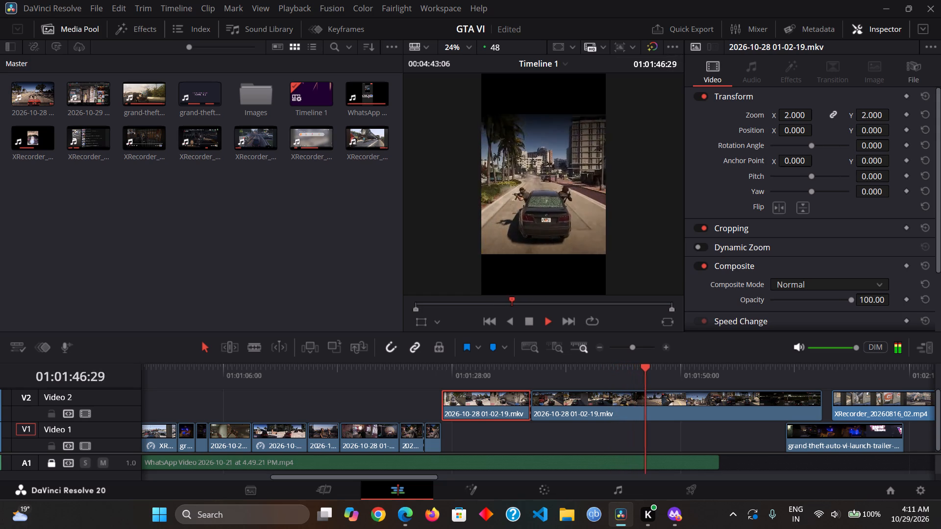
drag(672, 369, 533, 369)
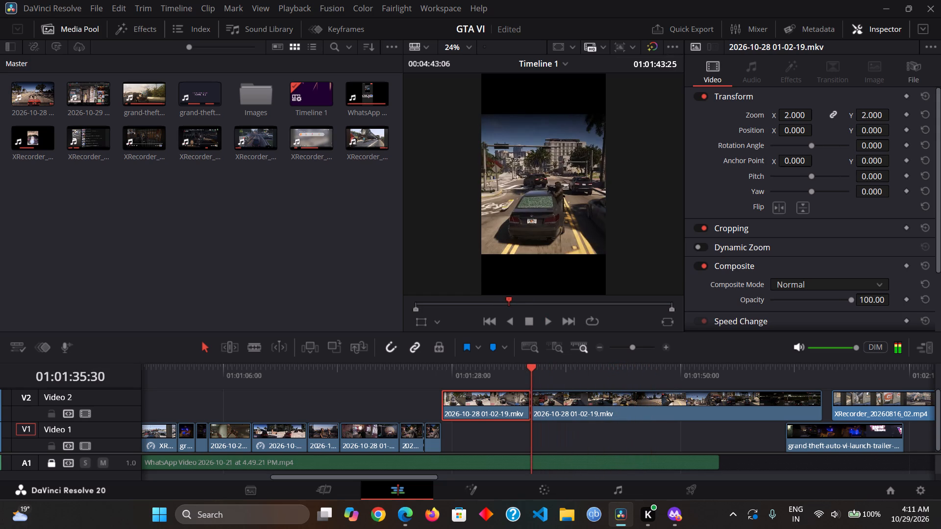
key(space)
key(space)
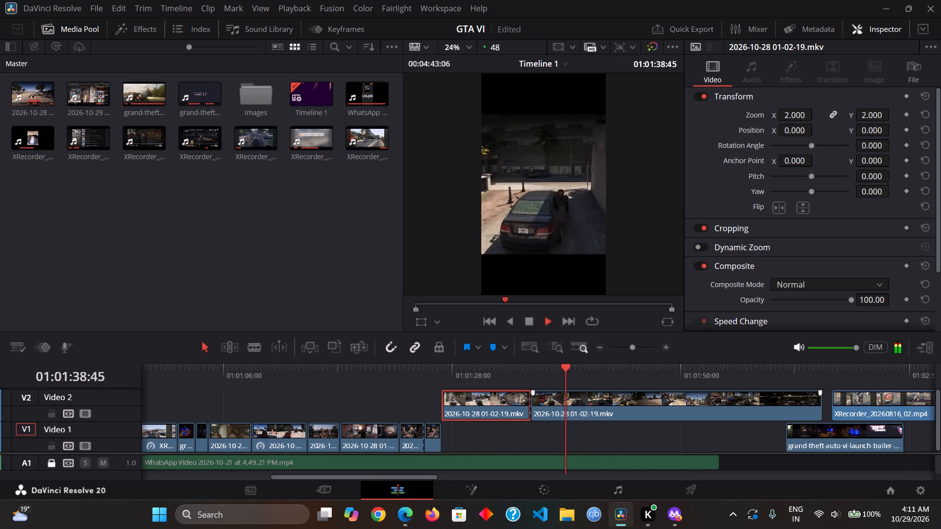
key(space)
key(space)
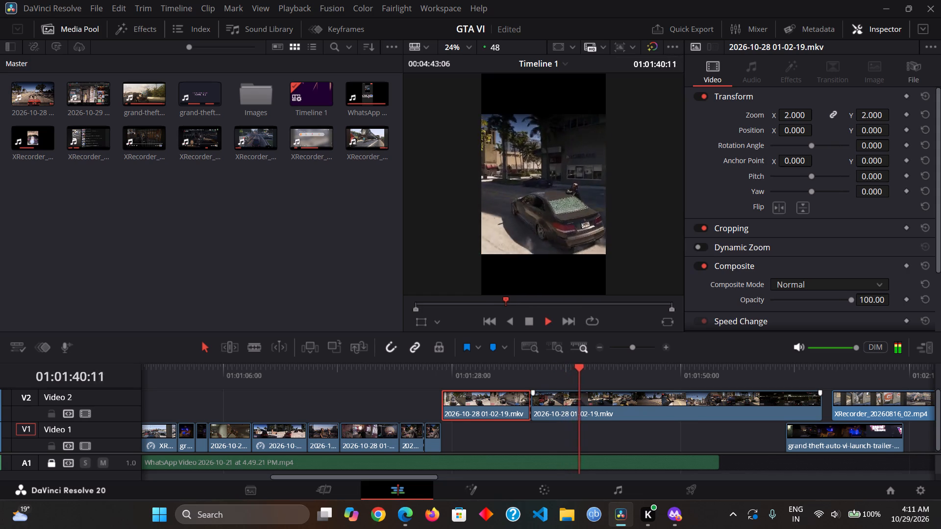
Check the XRecorder_20260816_02.mp4 clip near the end of Video 2 and cut it from the timeline.
scroll(843, 403, left, 2)
click(593, 404)
click(542, 373)
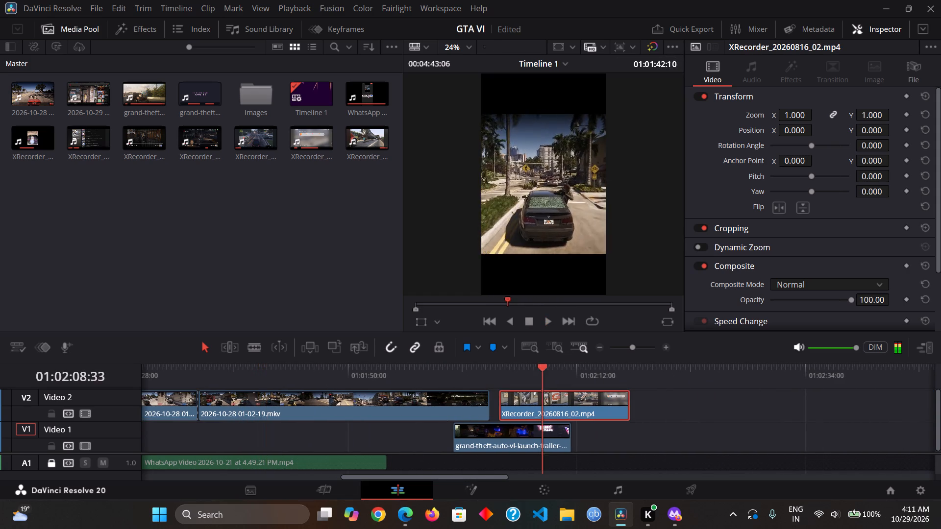
click(589, 379)
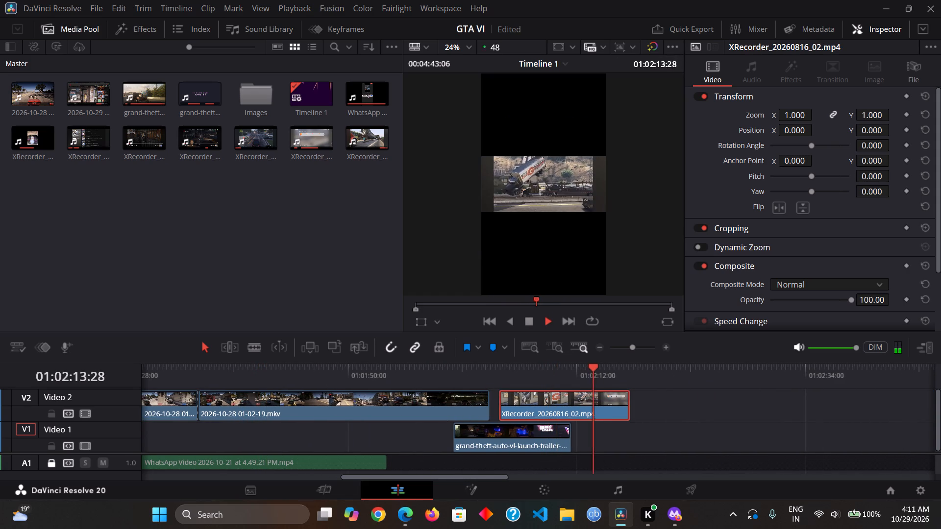
click(594, 402)
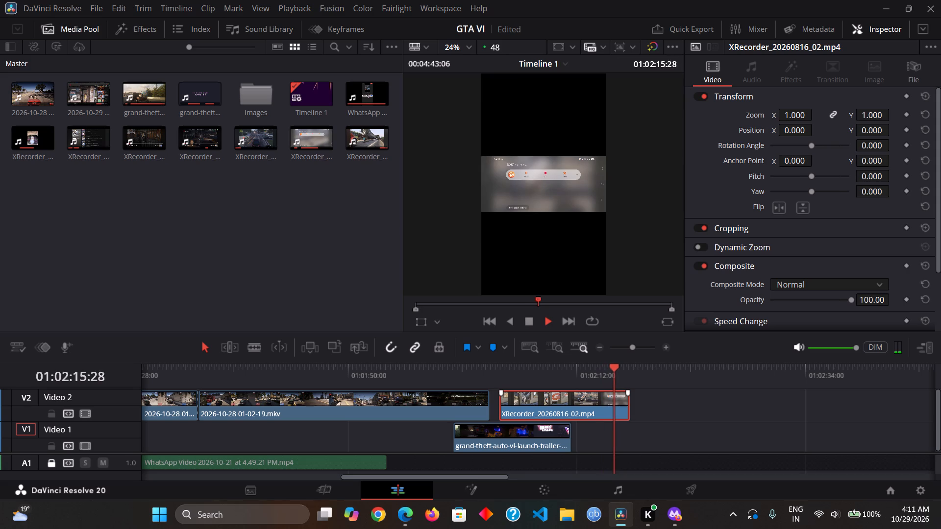
key(space)
key(ctrl+x)
Move the grand-theft-auto-vi launch trailer clip on Video 1 later, so it starts at about 01:02:19.
click(528, 357)
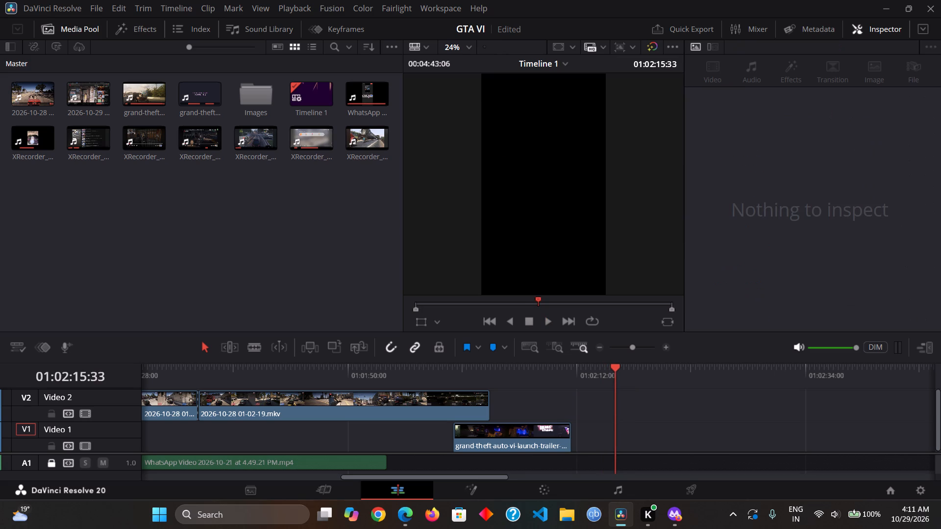
drag(532, 428, 691, 418)
drag(690, 403, 728, 423)
scroll(637, 396, right, 1)
click(499, 370)
key(space)
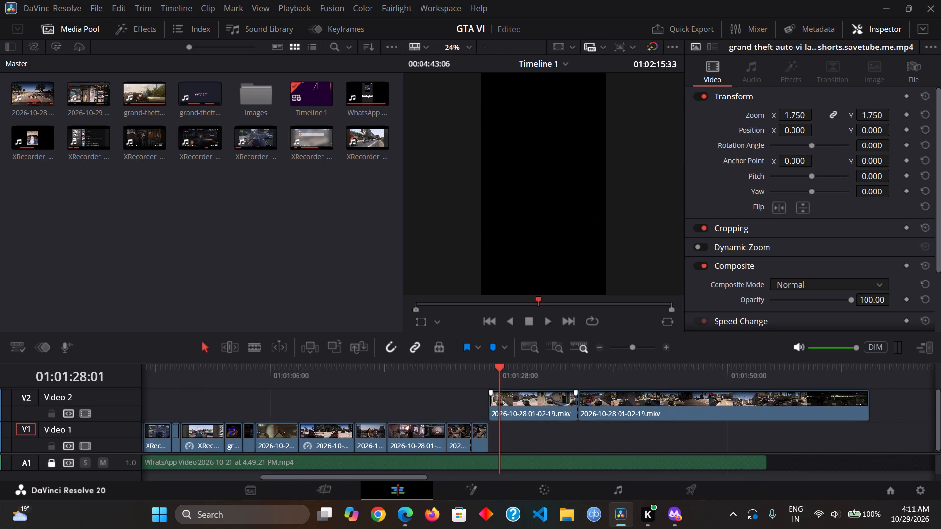
key(space)
key(space)
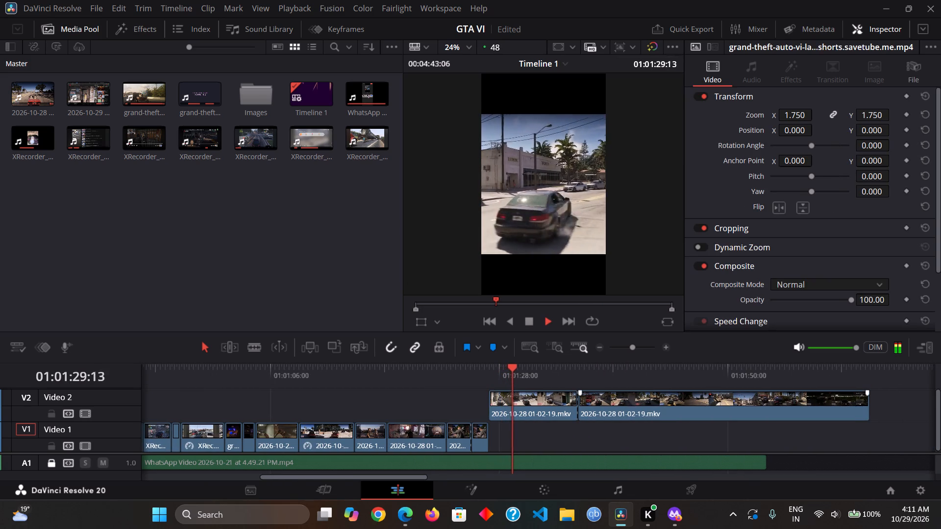
scroll(618, 411, left, 1)
click(415, 402)
drag(415, 402, 418, 421)
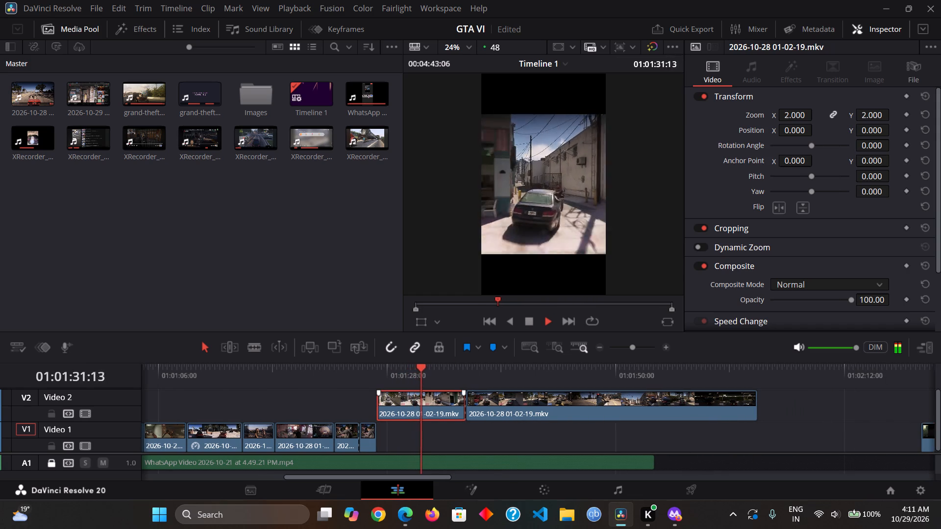
drag(418, 421, 418, 440)
drag(412, 401, 414, 411)
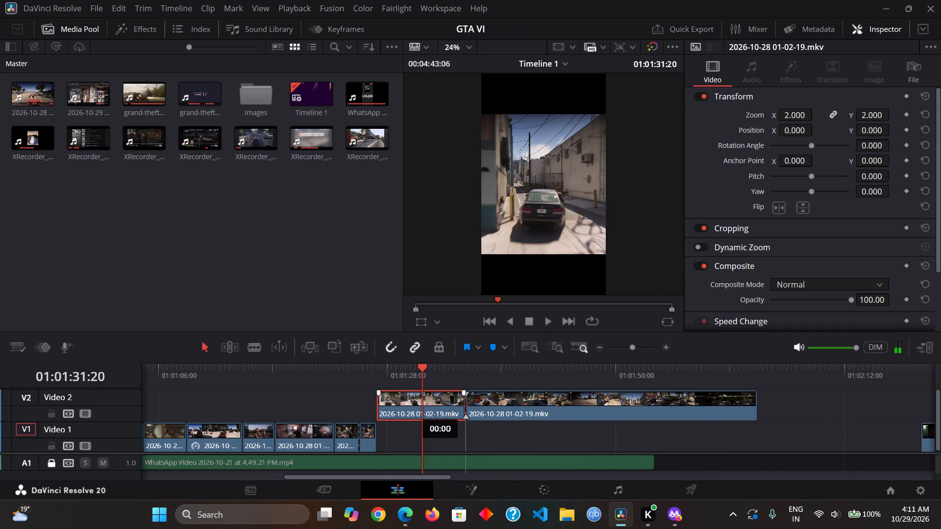
drag(414, 411, 414, 427)
click(480, 372)
key(space)
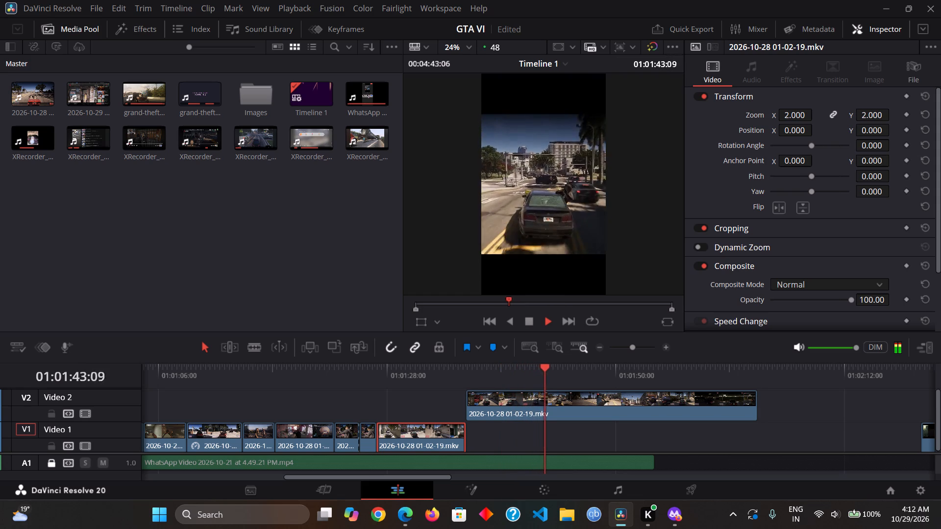
drag(570, 405, 686, 409)
drag(493, 375, 464, 376)
key(space)
key(space)
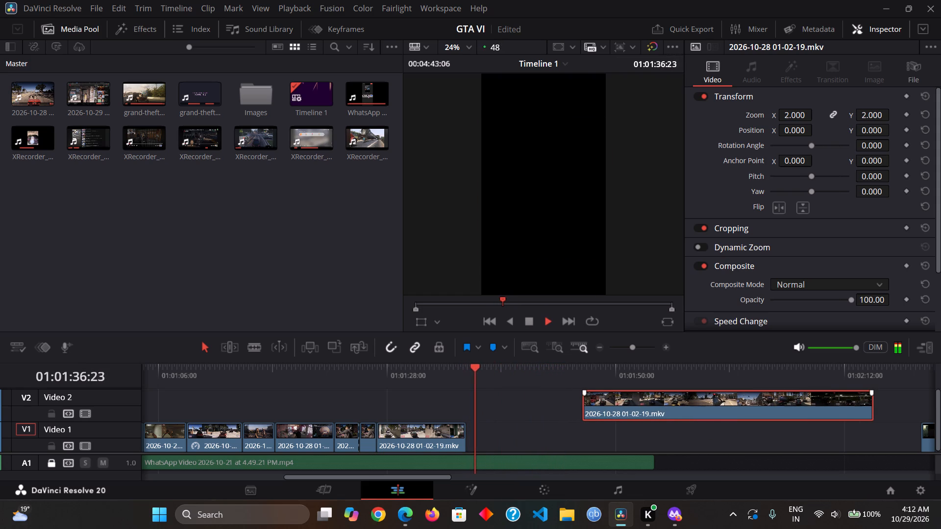
drag(657, 402, 795, 402)
key(space)
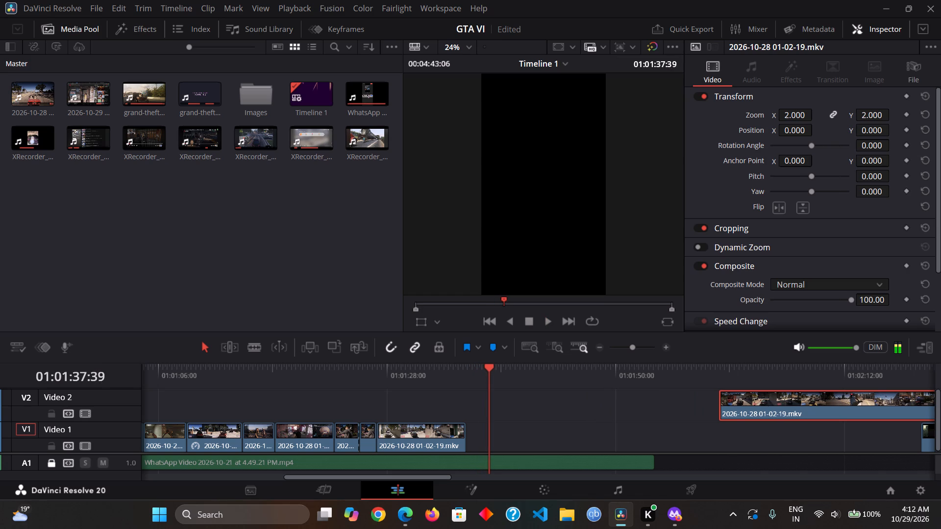
right_click(185, 205)
click(266, 323)
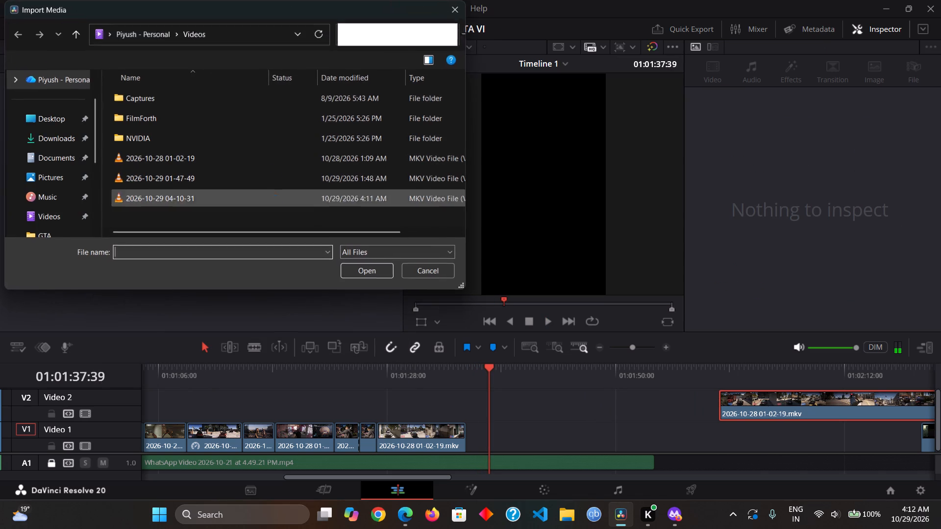
double_click(204, 199)
drag(134, 95, 137, 97)
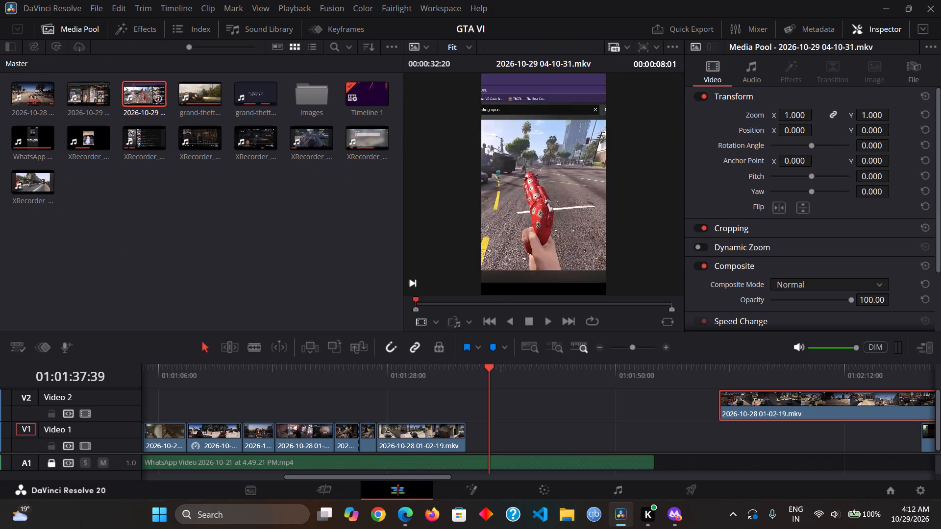
drag(137, 97, 470, 393)
click(475, 373)
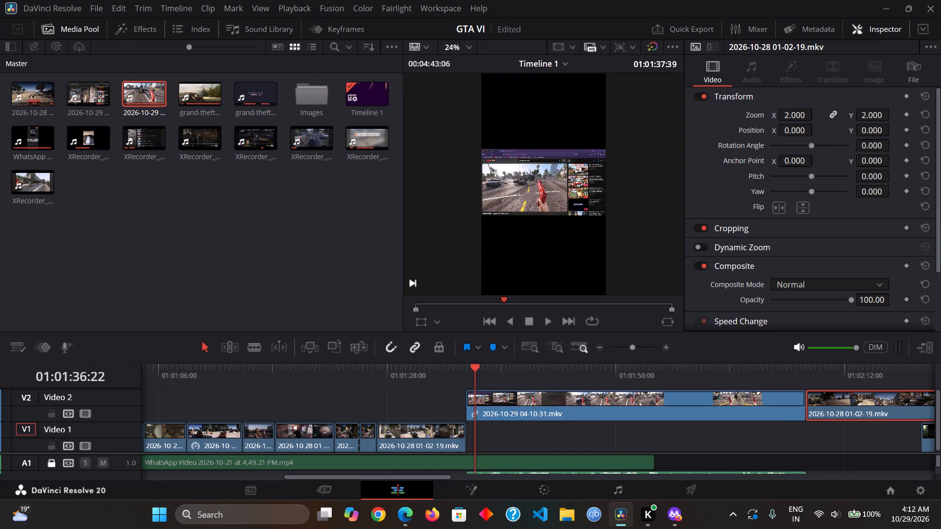
click(468, 371)
key(space)
click(798, 372)
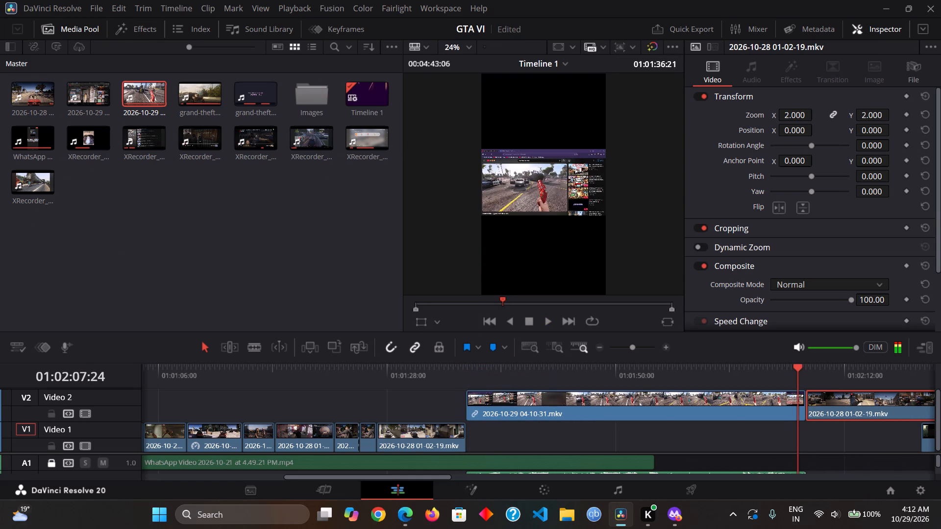
click(805, 374)
key(space)
key(space)
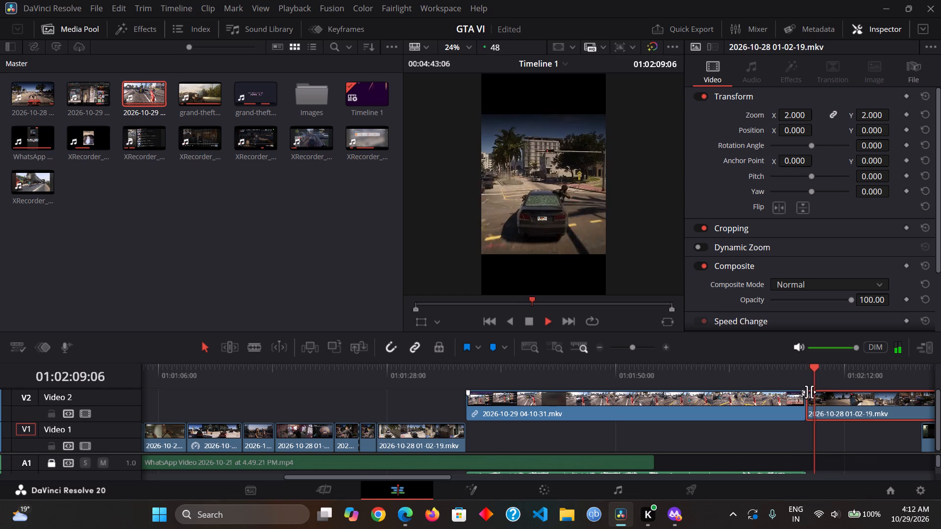
key(space)
drag(488, 372, 466, 369)
key(space)
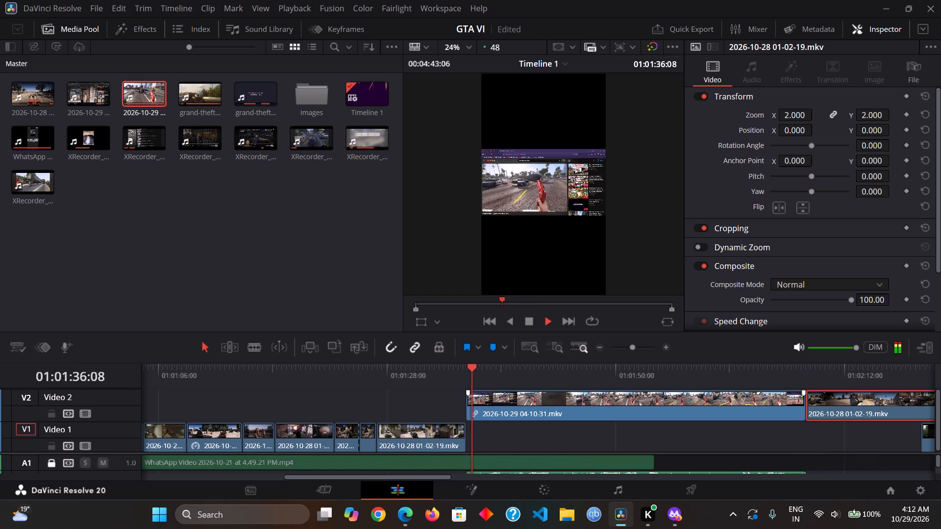
key(space)
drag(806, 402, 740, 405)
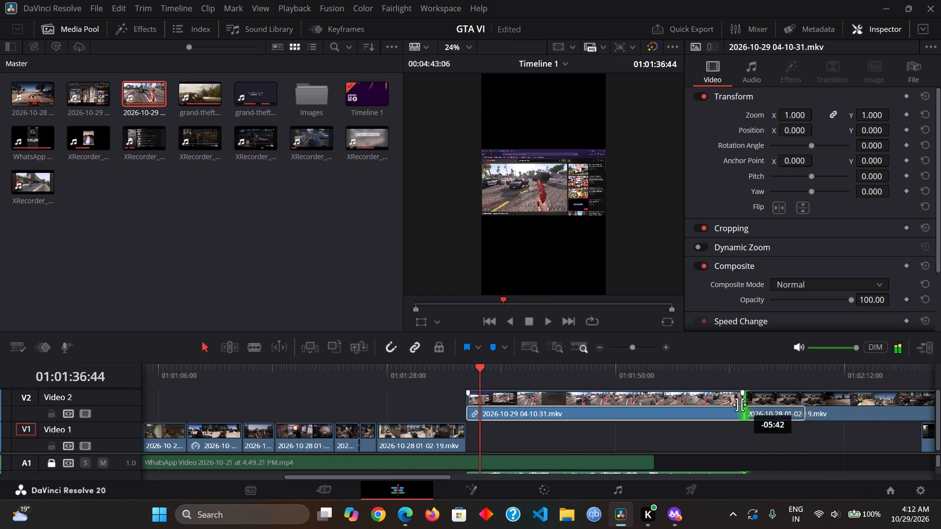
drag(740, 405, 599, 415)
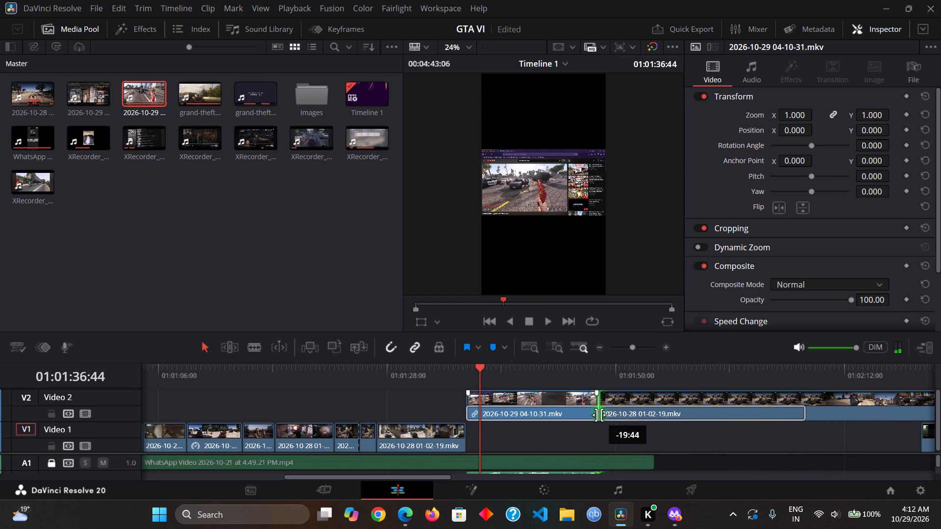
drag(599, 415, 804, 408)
key(space)
click(513, 375)
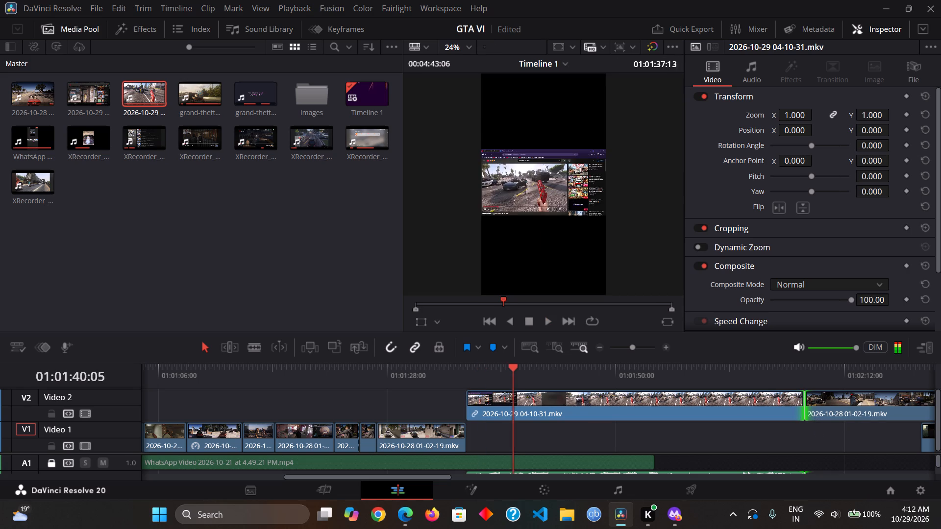
key(space)
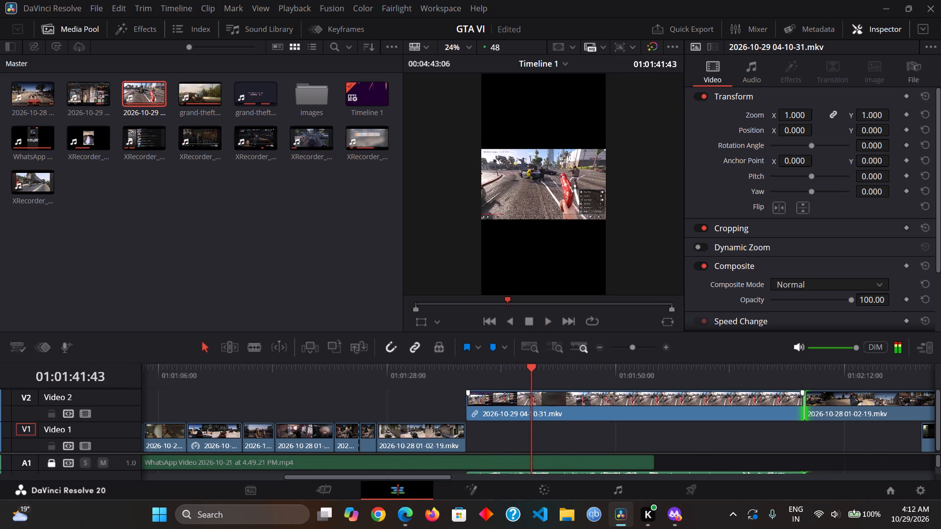
right_click(562, 400)
click(594, 462)
click(564, 433)
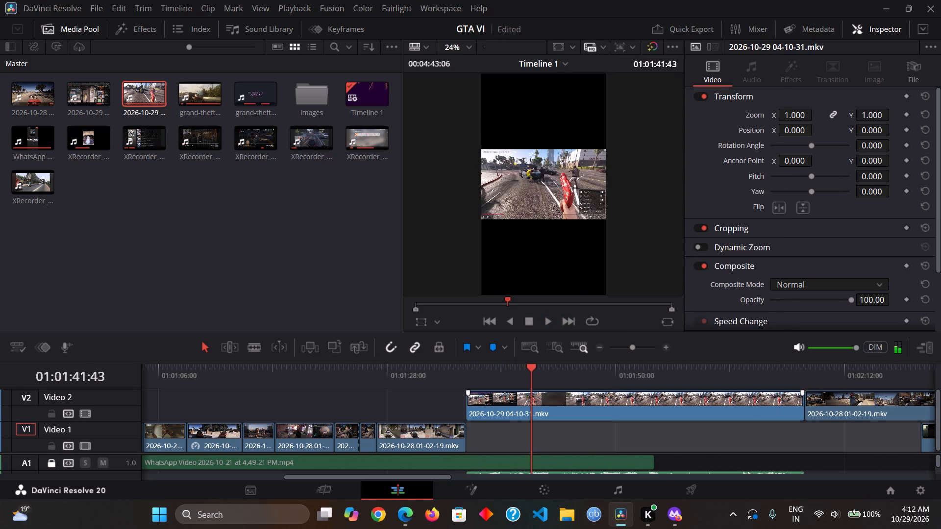
click(585, 471)
key(ctrl+x)
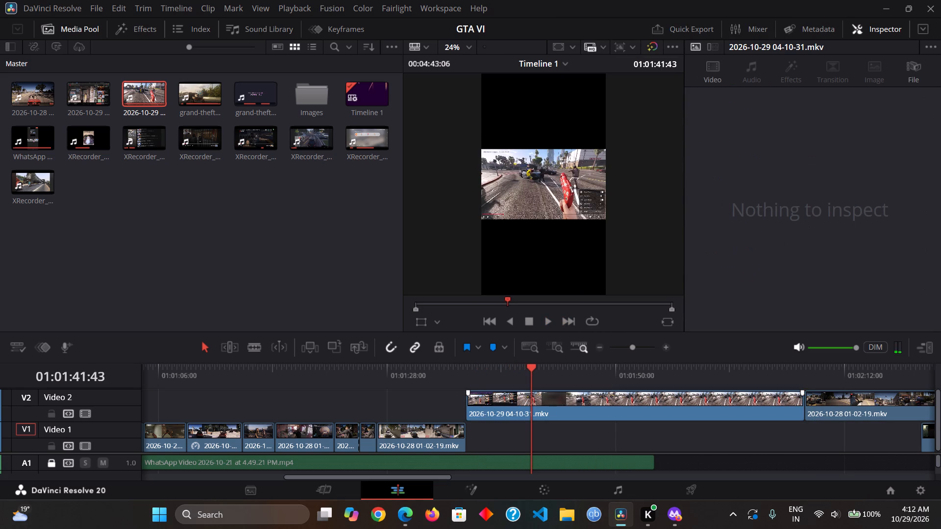
scroll(565, 463, down, 2)
scroll(565, 463, up, 1)
scroll(565, 463, down, 1)
scroll(565, 463, up, 4)
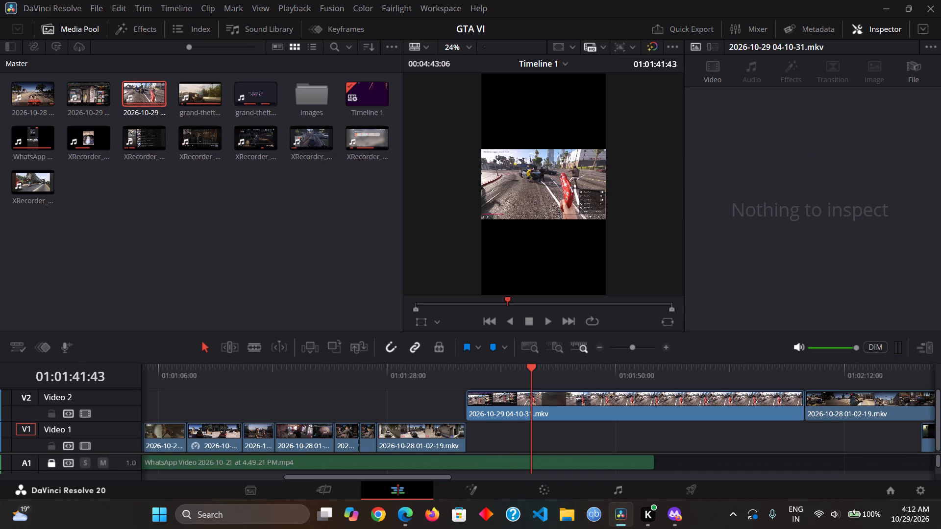
click(506, 374)
key(space)
click(581, 406)
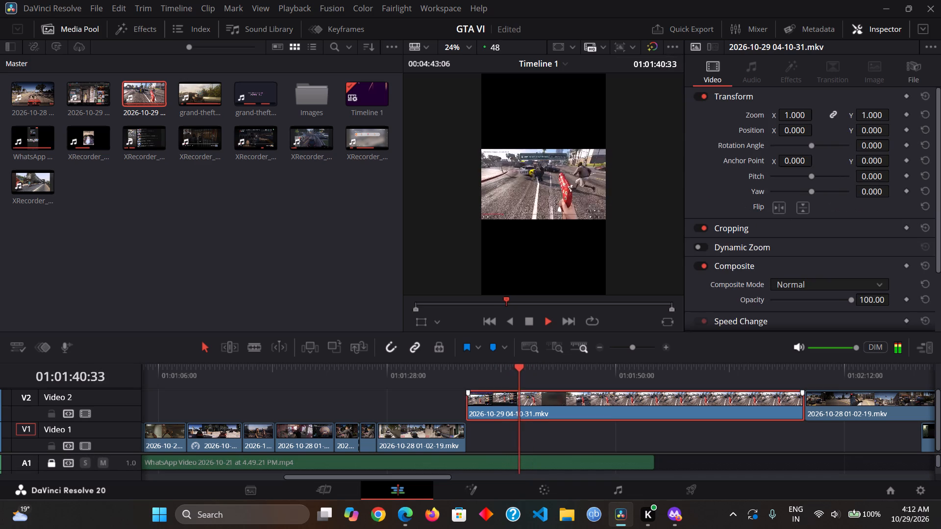
key(space)
drag(791, 118, 848, 124)
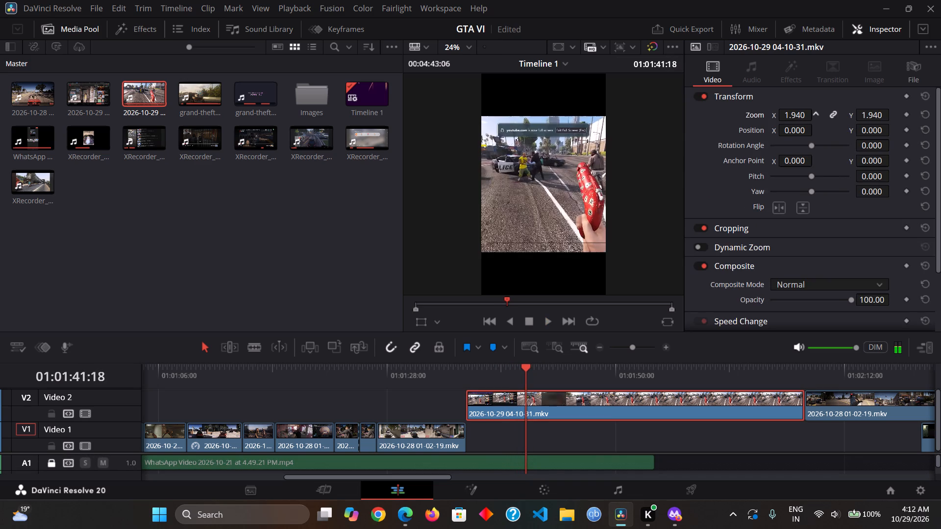
drag(848, 124, 853, 138)
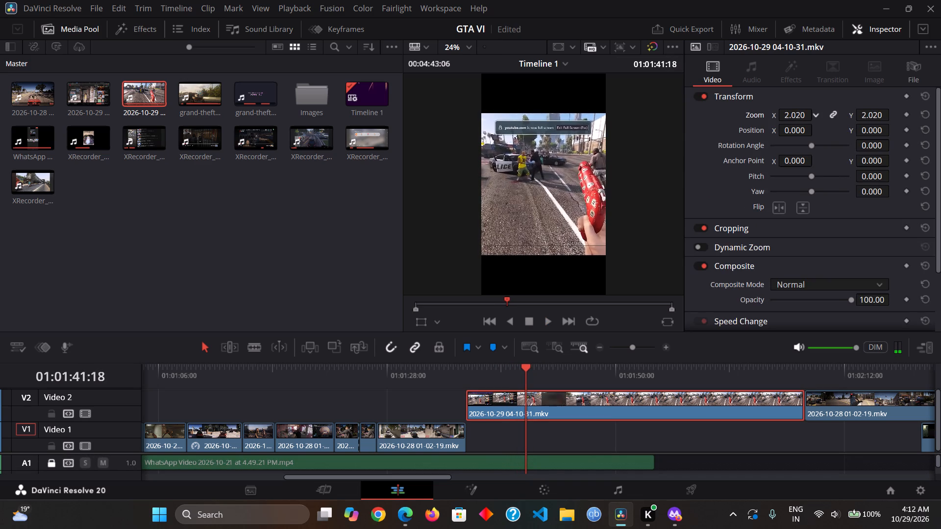
drag(853, 138, 852, 137)
key(space)
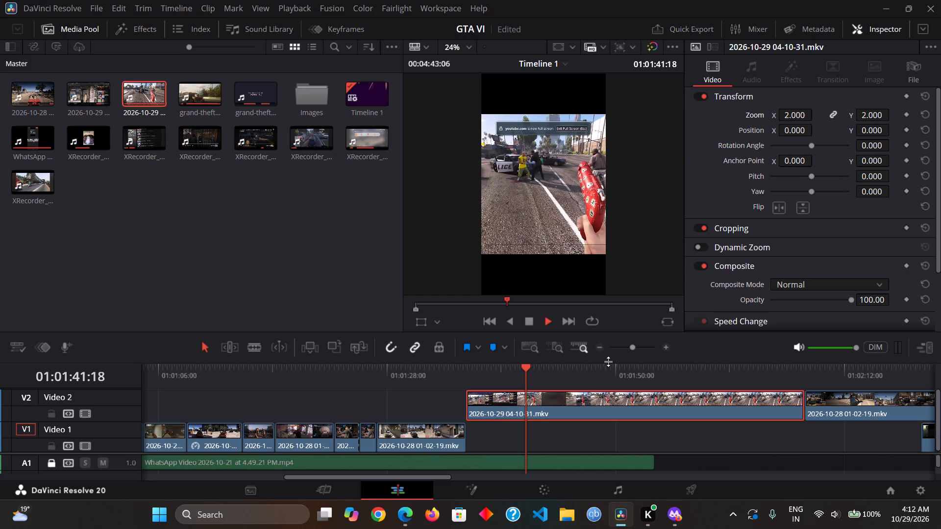
click(587, 379)
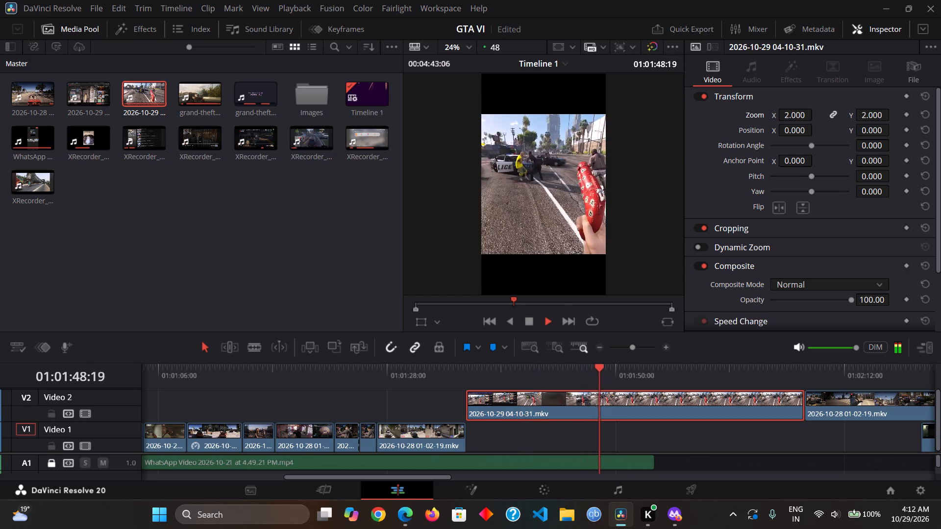
drag(583, 371, 567, 368)
key(space)
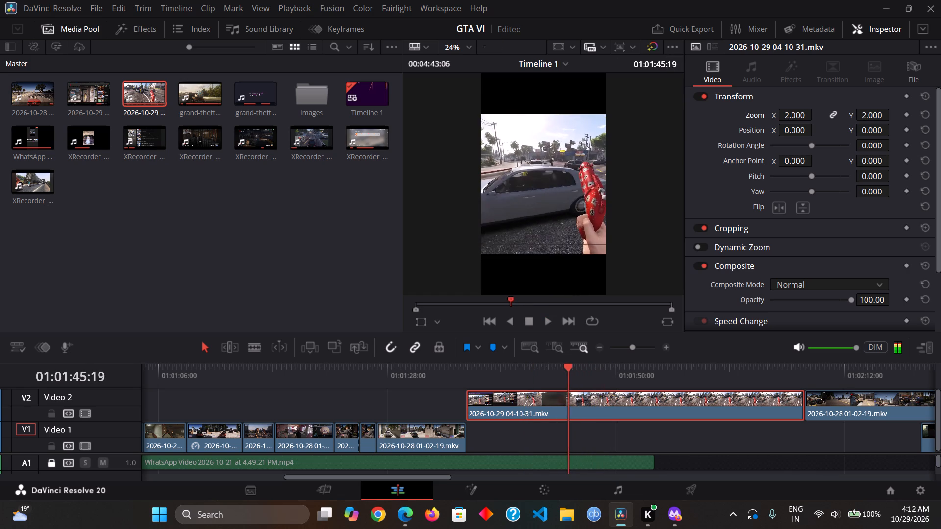
key(space)
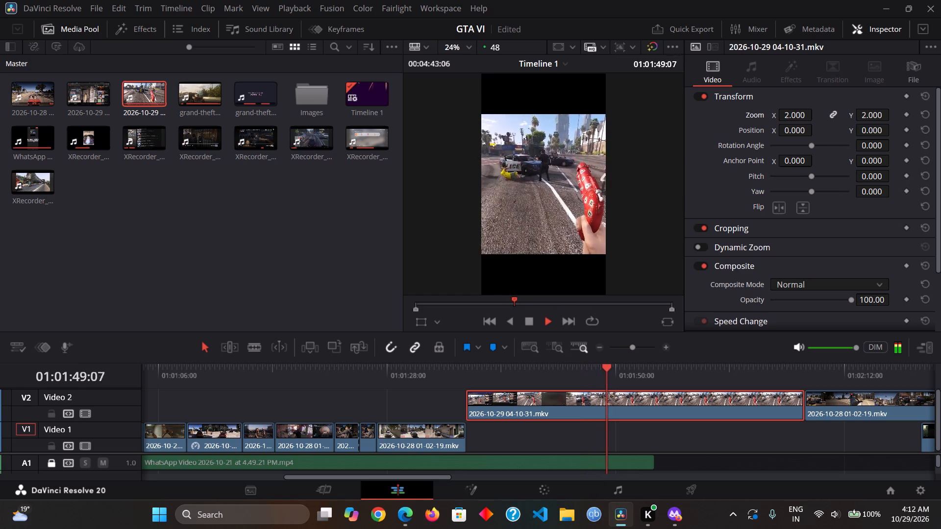
key(space)
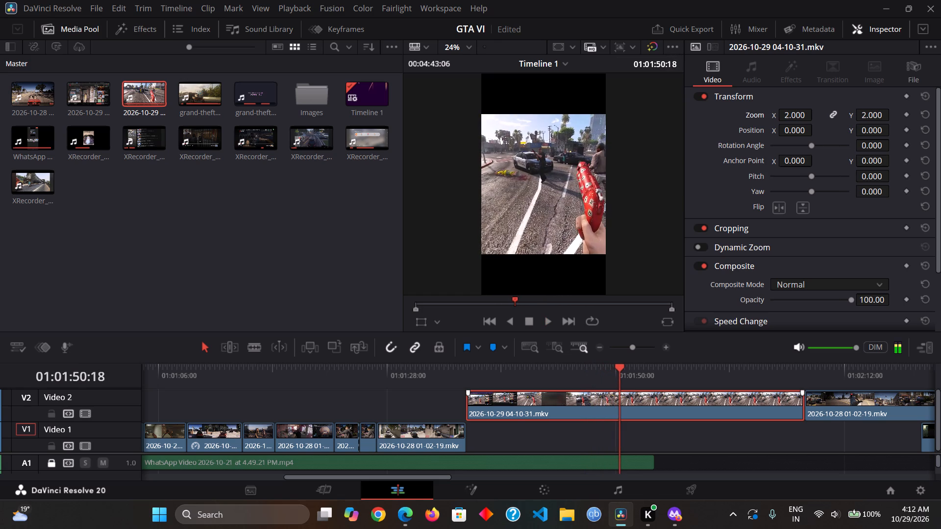
drag(472, 405, 619, 403)
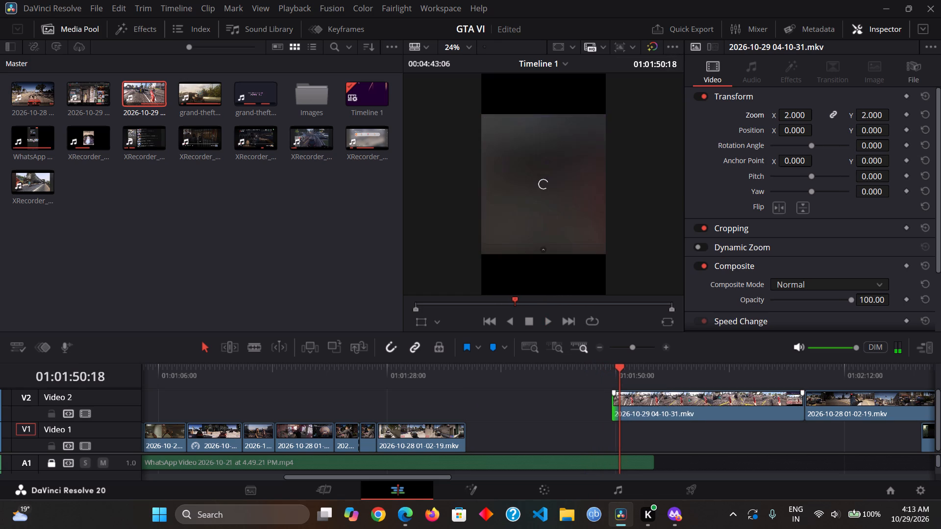
drag(659, 400, 514, 400)
click(459, 367)
key(space)
click(464, 370)
key(space)
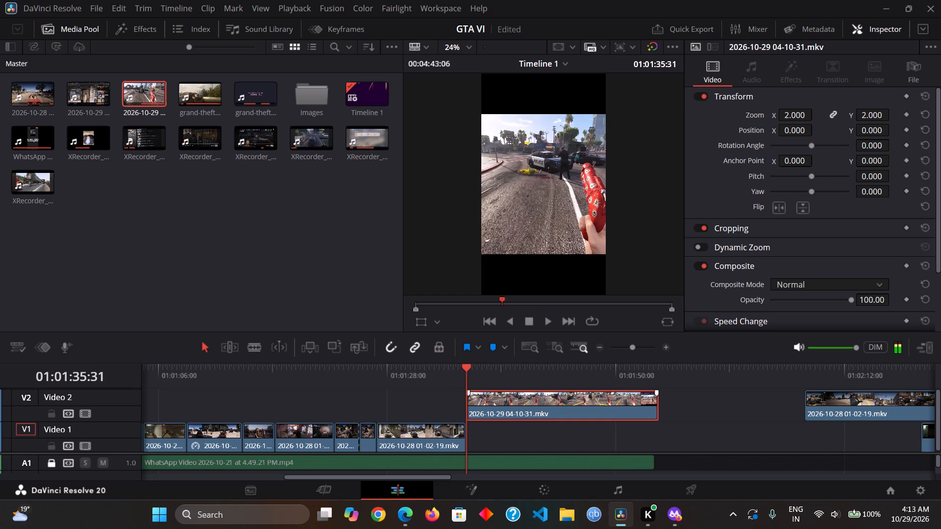
key(space)
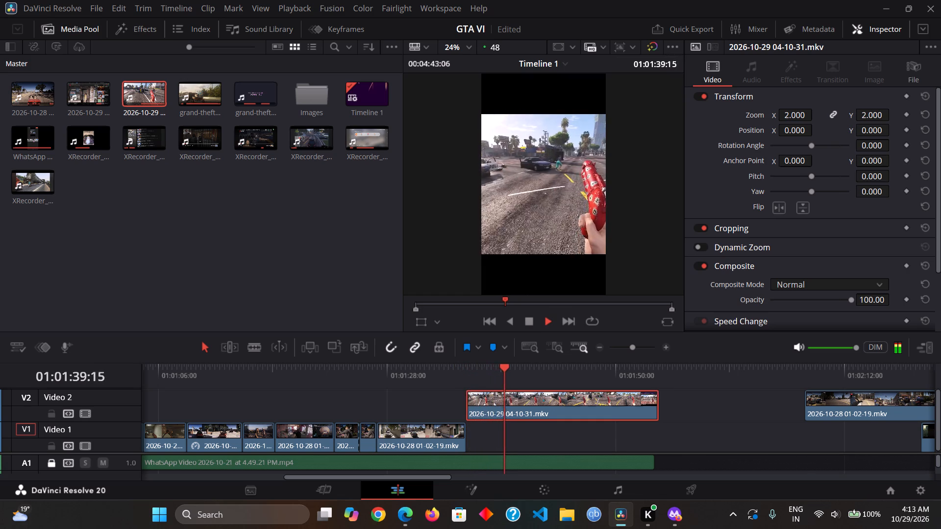
drag(517, 370, 465, 361)
key(space)
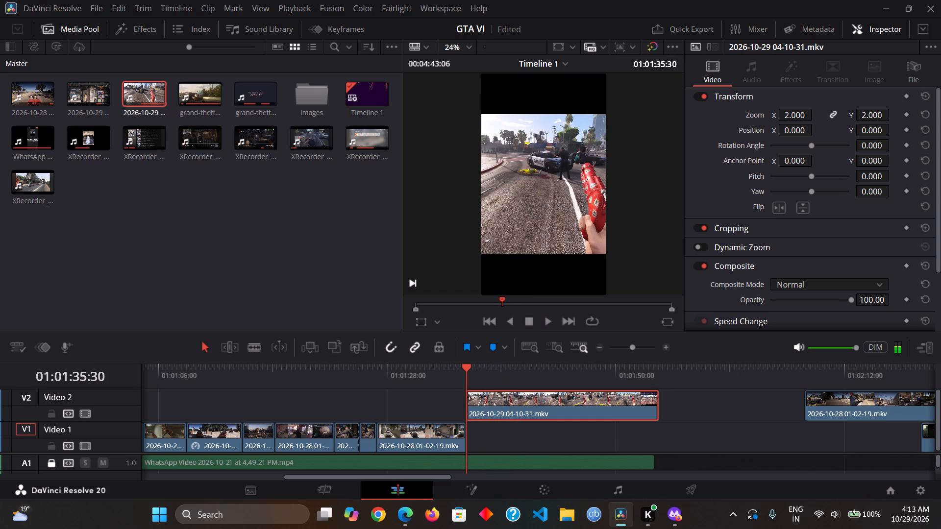
key(space)
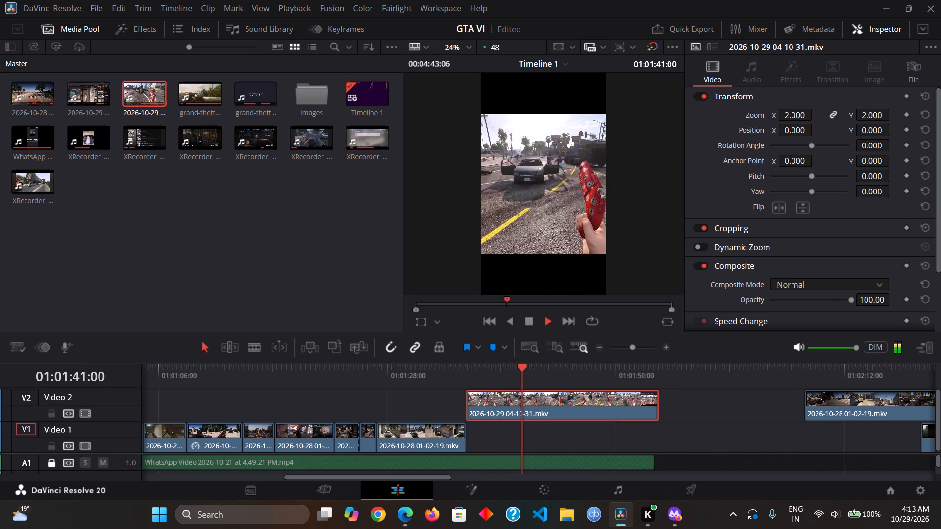
drag(534, 376, 491, 370)
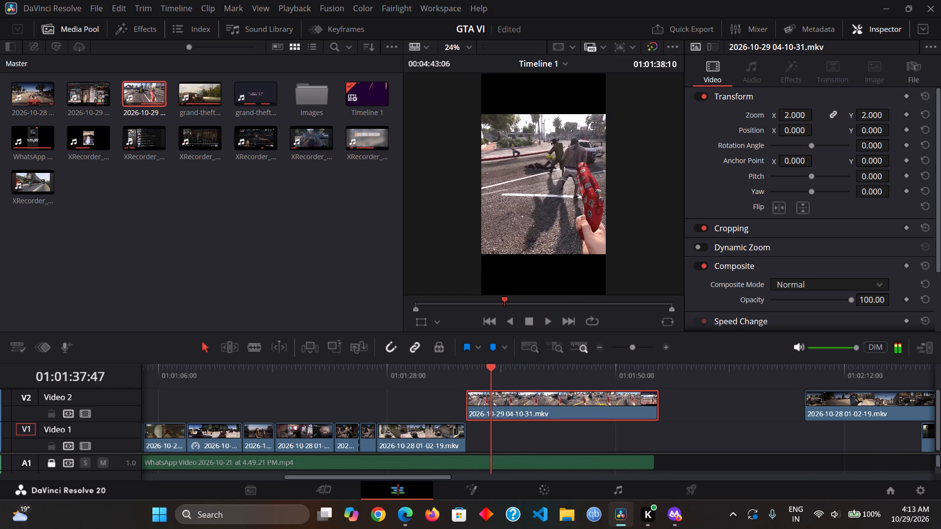
drag(491, 370, 491, 370)
key(space)
key(space)
key(space)
drag(503, 377, 475, 371)
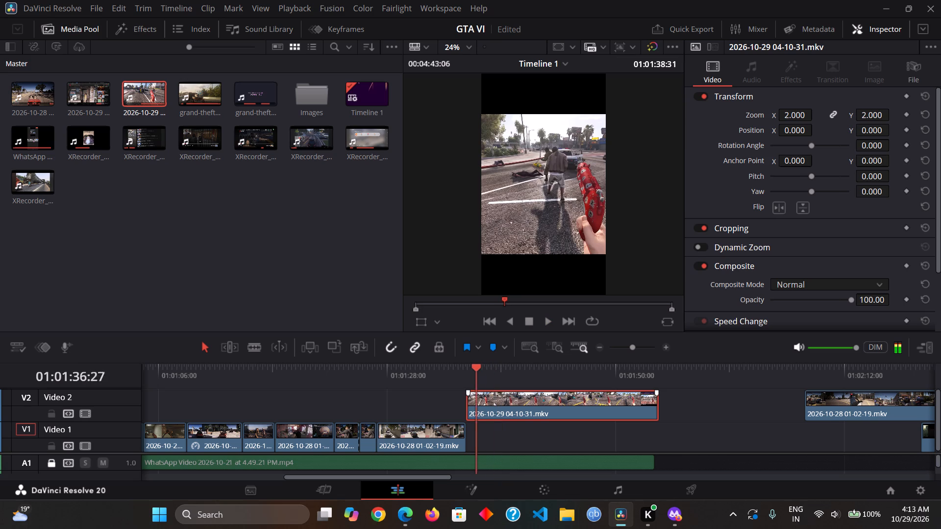
drag(475, 371, 468, 370)
key(space)
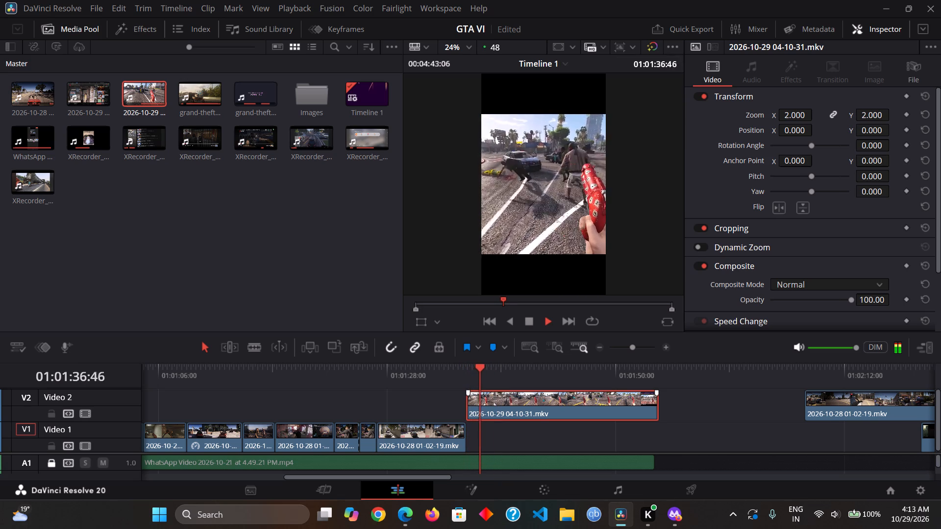
key(space)
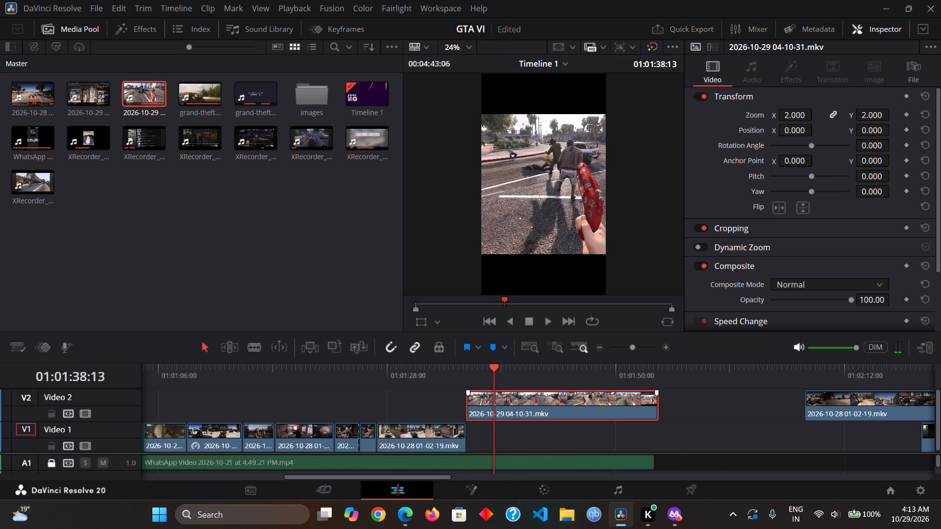
click(439, 375)
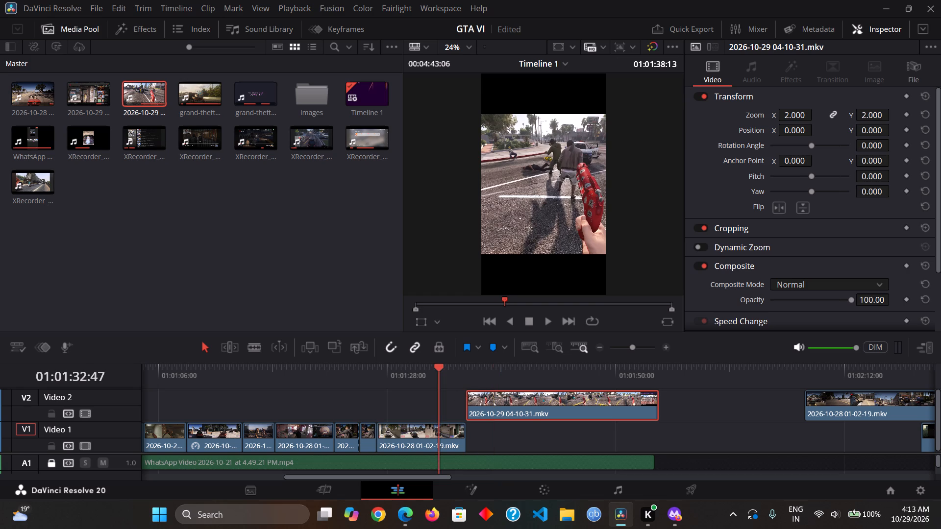
key(space)
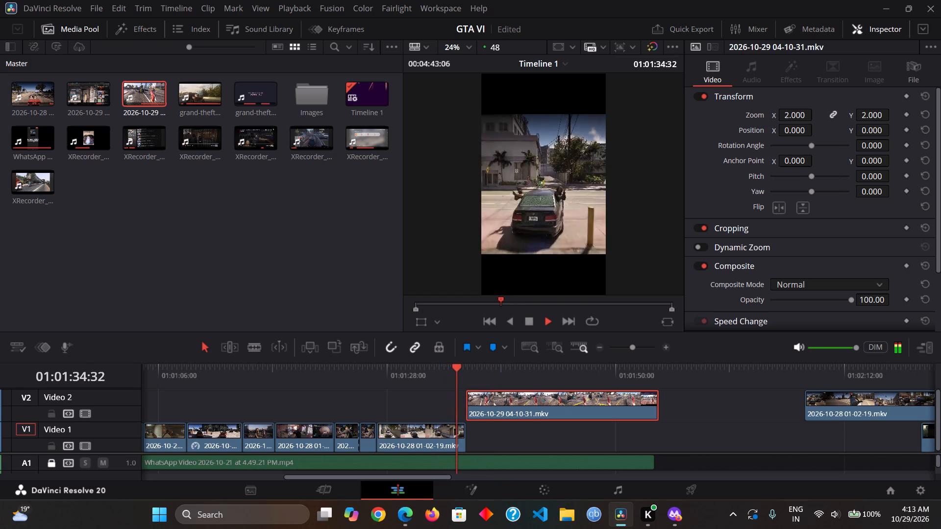
key(space)
key(space)
key(space)
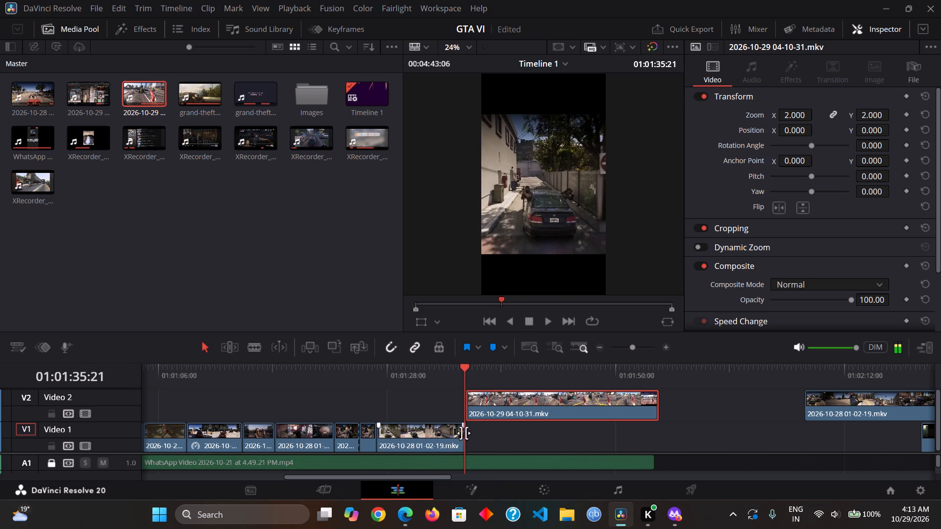
drag(509, 401, 498, 401)
click(462, 377)
click(449, 371)
key(space)
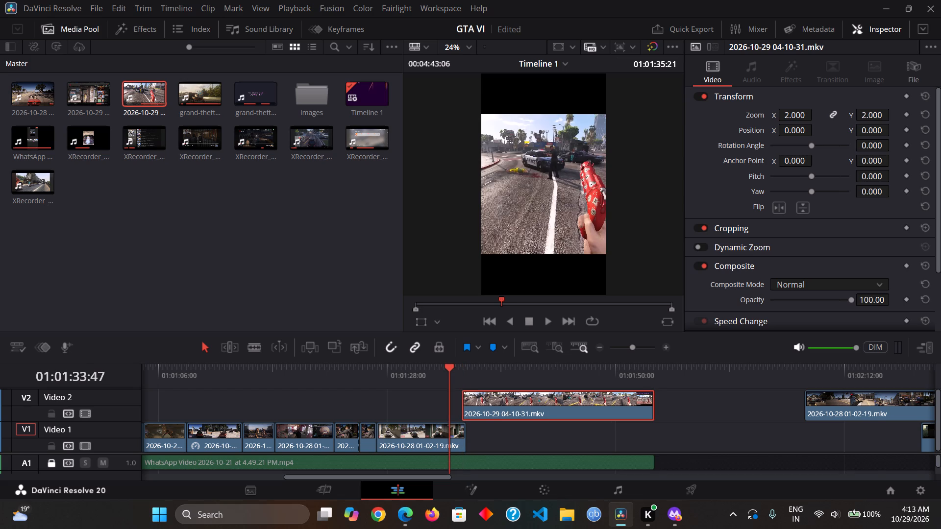
key(space)
key(space)
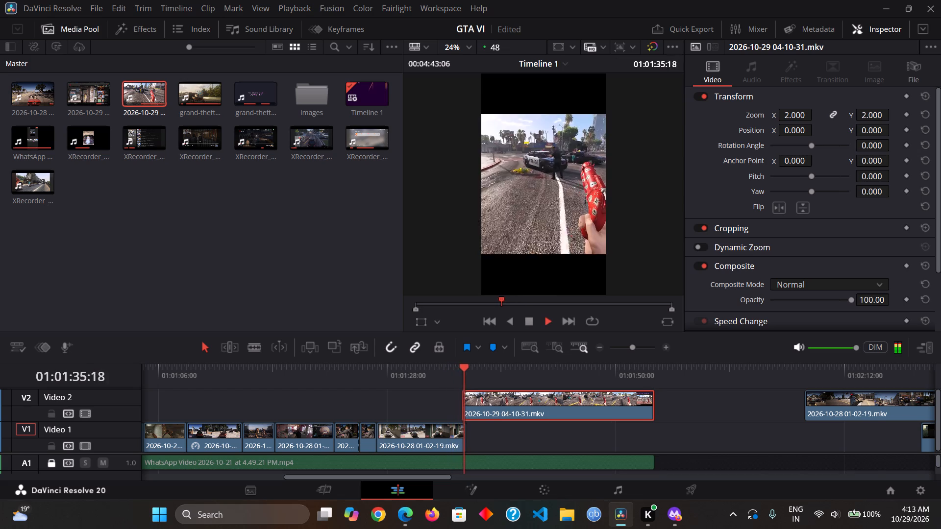
key(space)
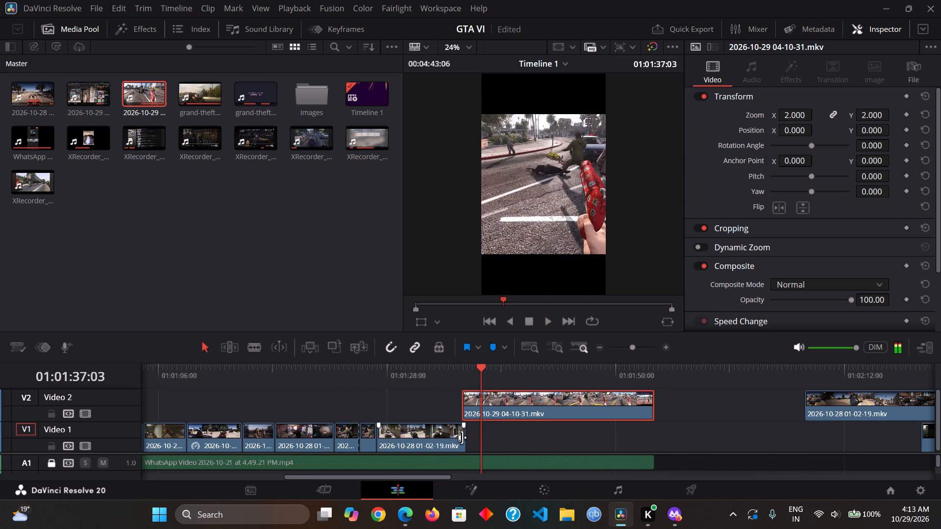
click(462, 437)
click(461, 370)
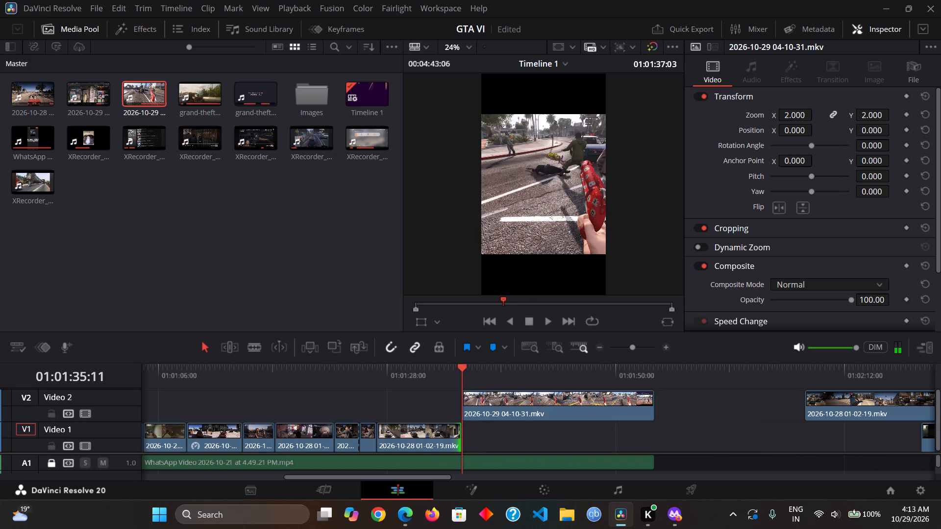
key(space)
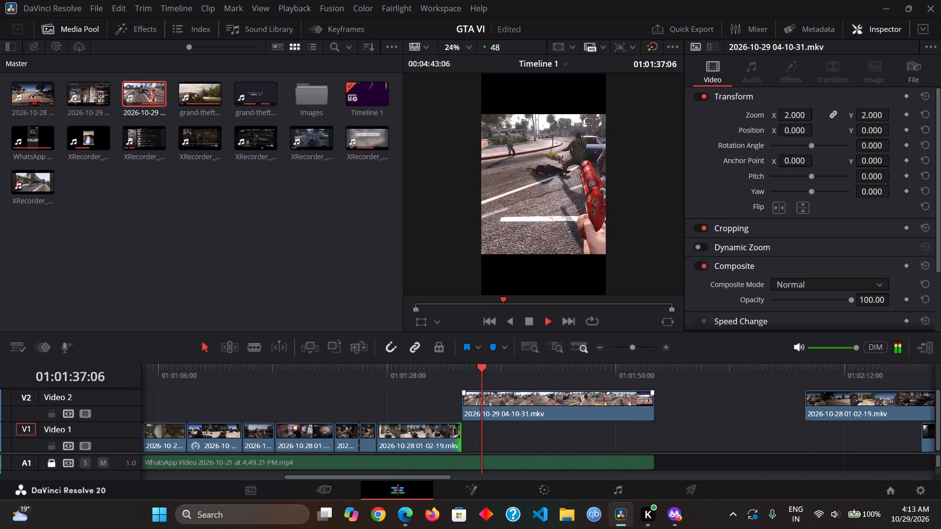
key(space)
key(space)
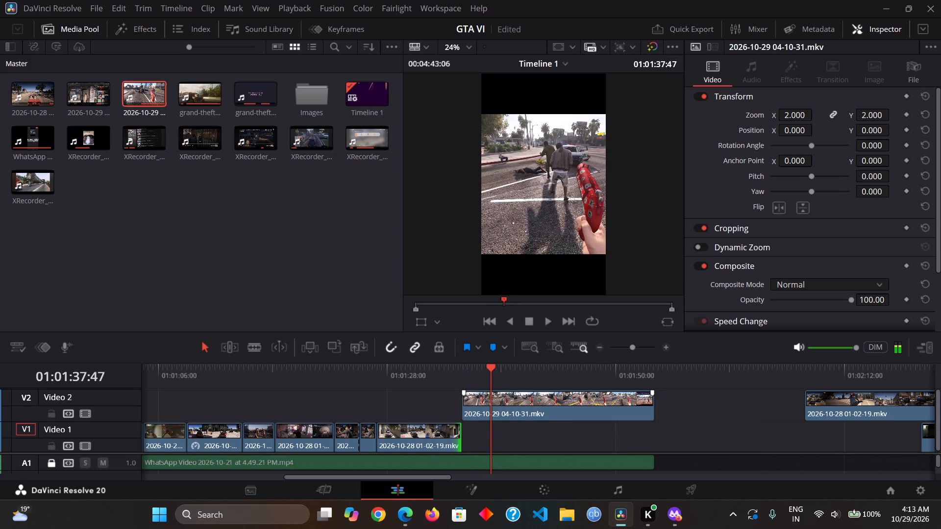
key(space)
drag(485, 373, 466, 371)
key(space)
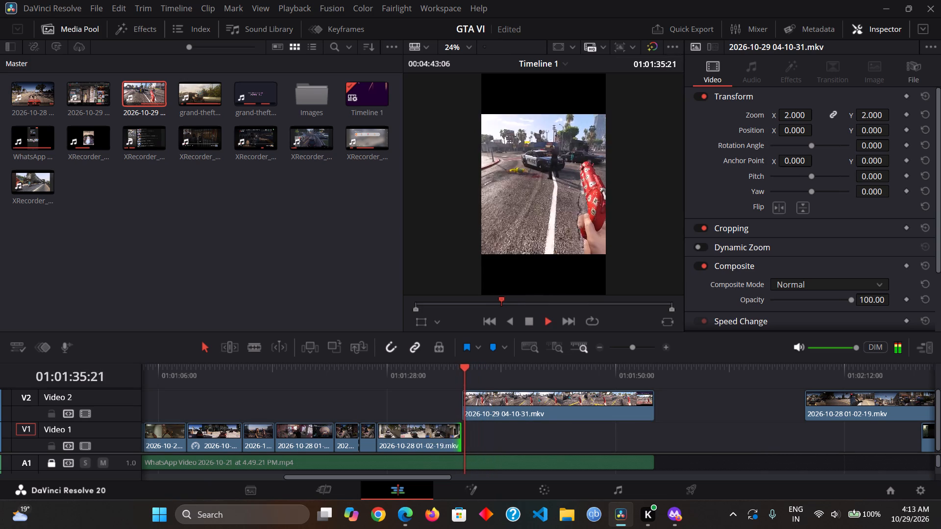
key(space)
right_click(489, 396)
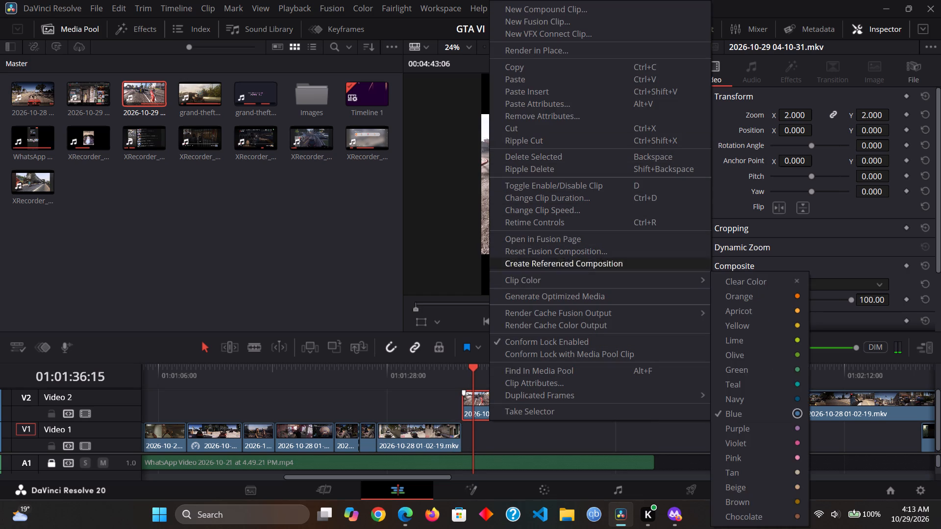
click(557, 211)
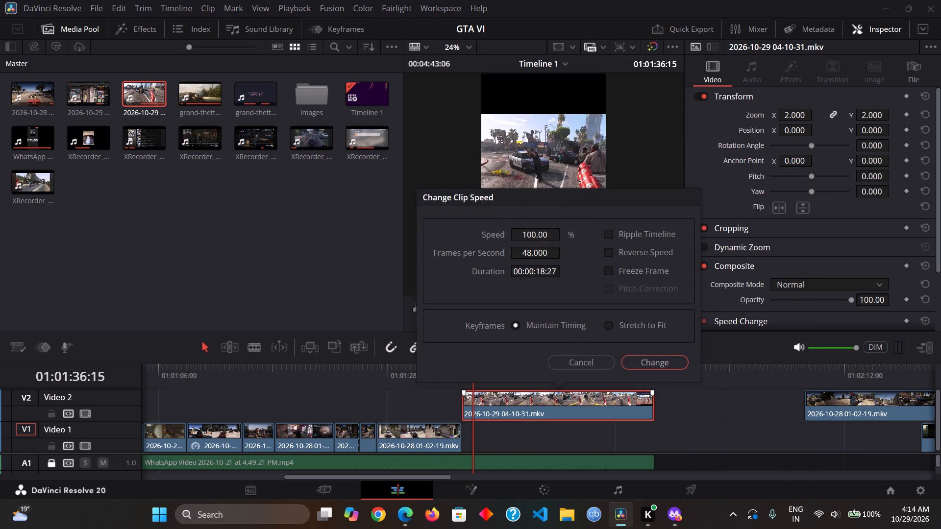
drag(538, 238, 555, 240)
drag(555, 240, 553, 240)
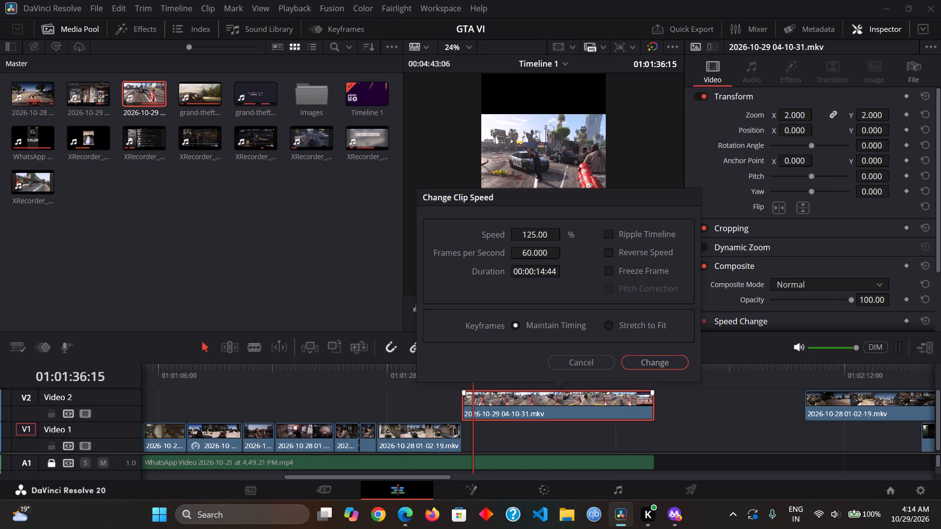
click(662, 362)
drag(475, 366, 464, 366)
key(space)
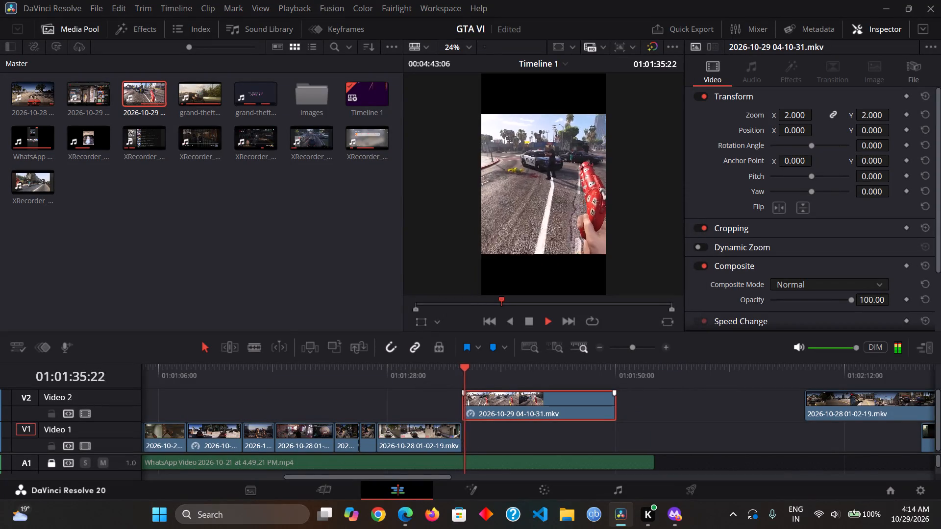
key(space)
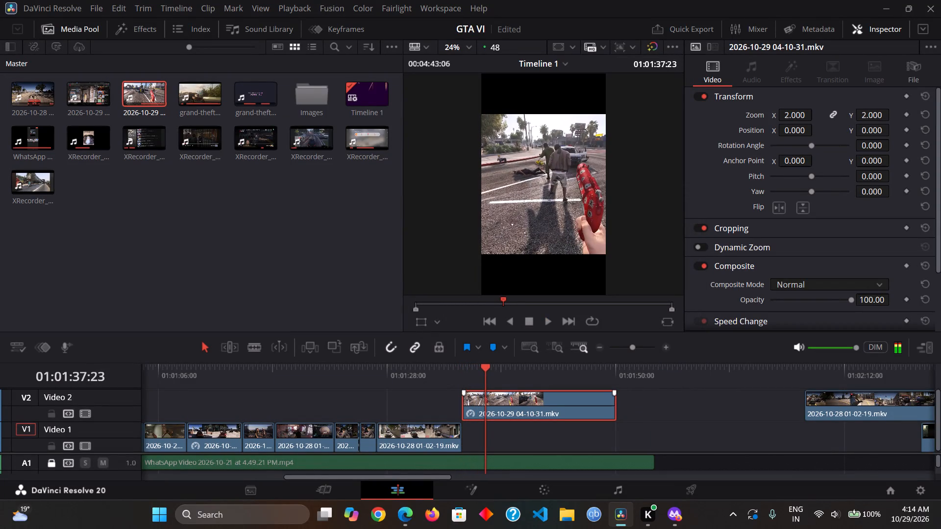
key(b)
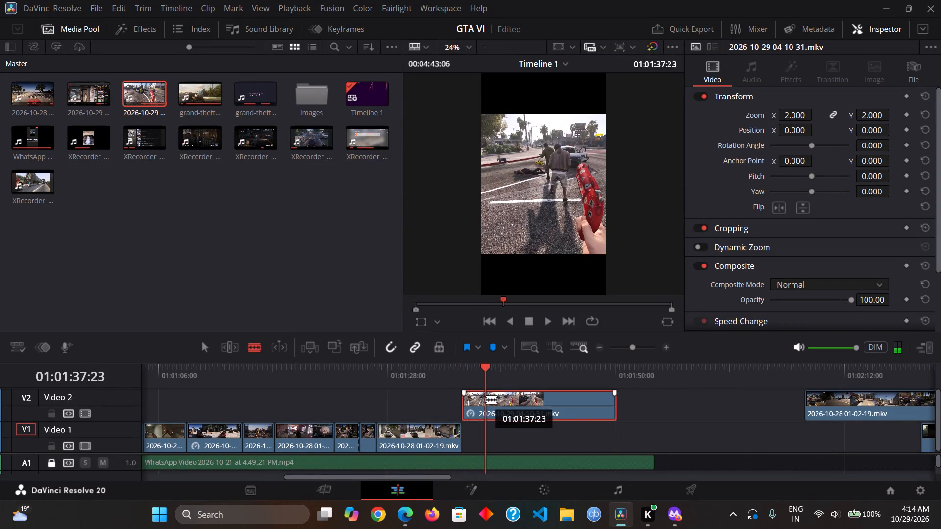
click(487, 400)
key(a)
key(space)
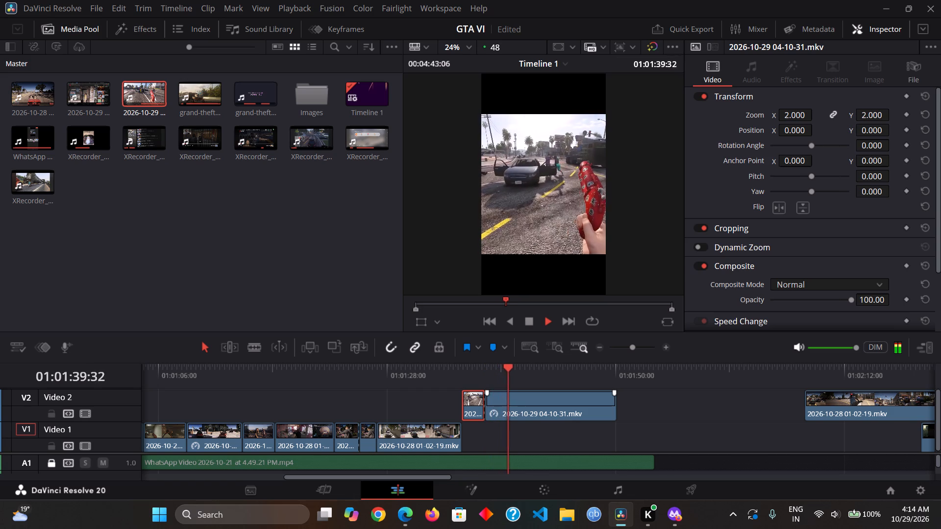
key(space)
key(Left)
key(Left)
key(Left)
key(Left)
key(Left)
key(Left)
key(Left)
key(Left)
key(Left)
key(Left)
key(Left)
key(Left)
key(Left)
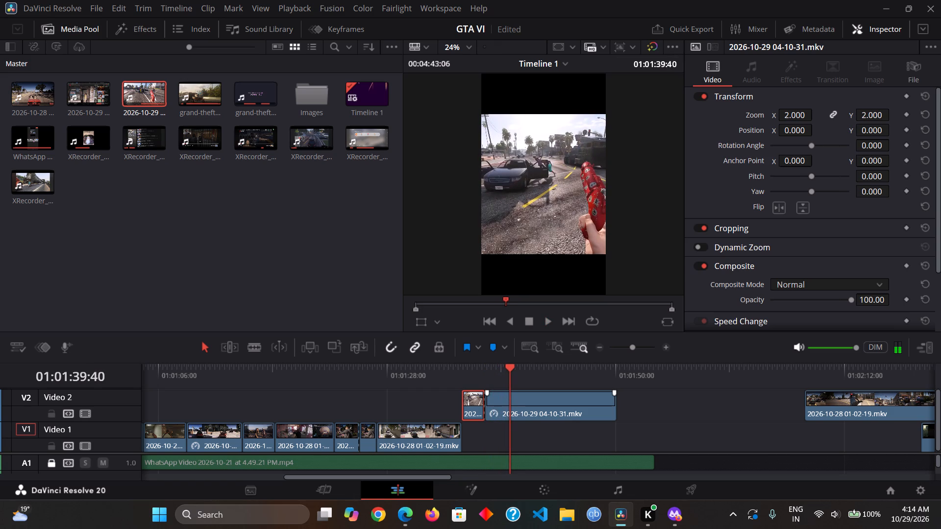
key(Left)
key(Left)
key(Left)
key(Left)
key(Left)
key(Left)
key(Left)
key(Left)
key(Left)
key(Left)
click(505, 374)
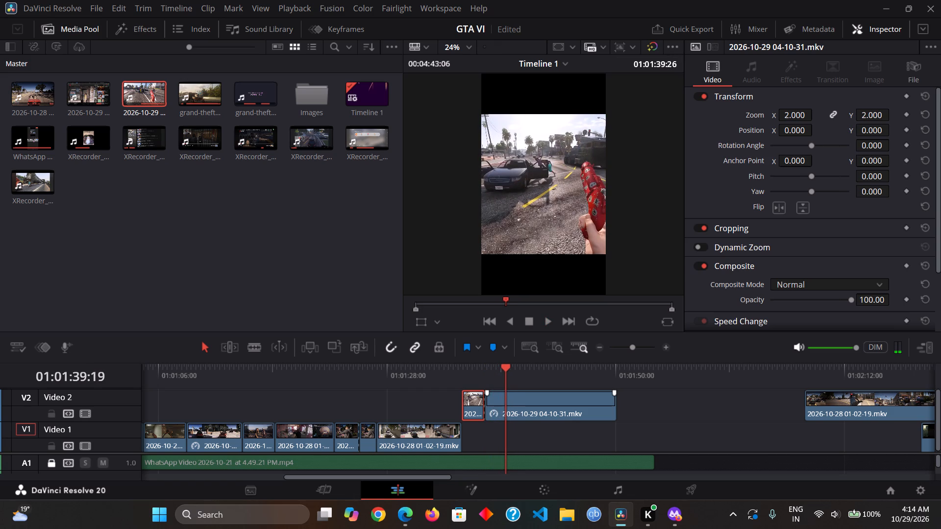
click(498, 373)
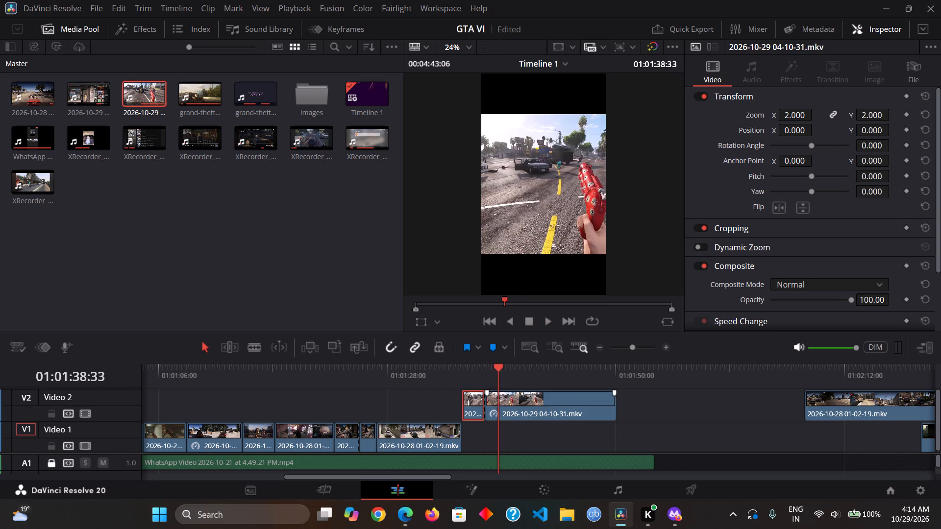
click(522, 404)
click(508, 371)
drag(503, 369, 492, 367)
key(Left)
key(space)
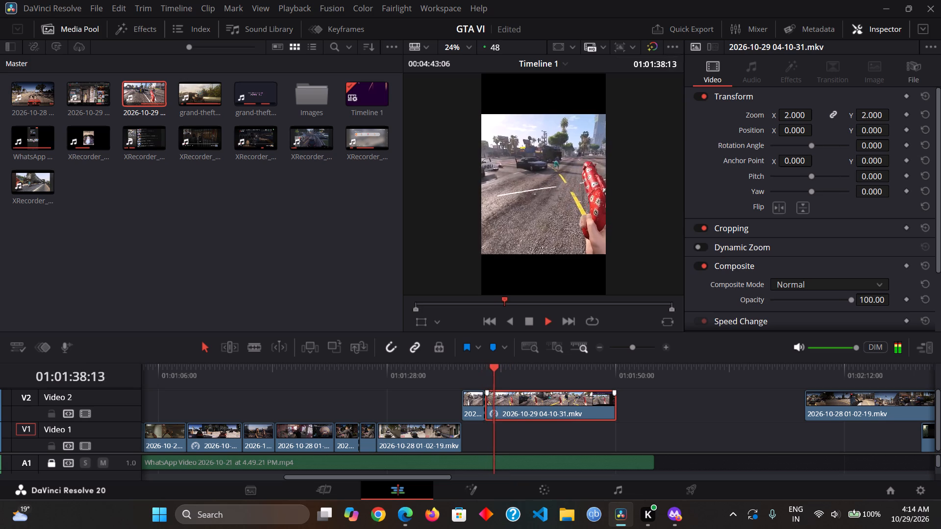
key(space)
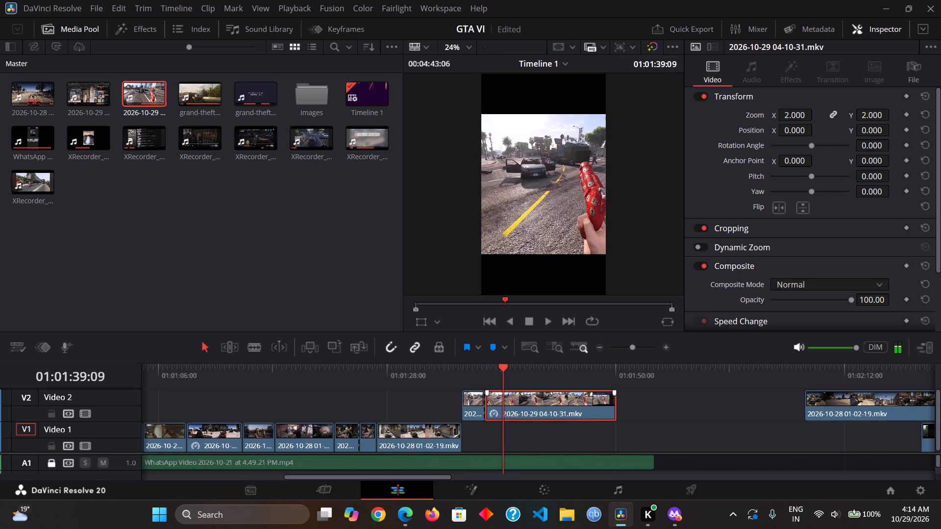
drag(492, 402, 503, 405)
Move the trimmed clip on Video 2 back against the end of the short opening clip, closing the gap.
drag(523, 406, 512, 406)
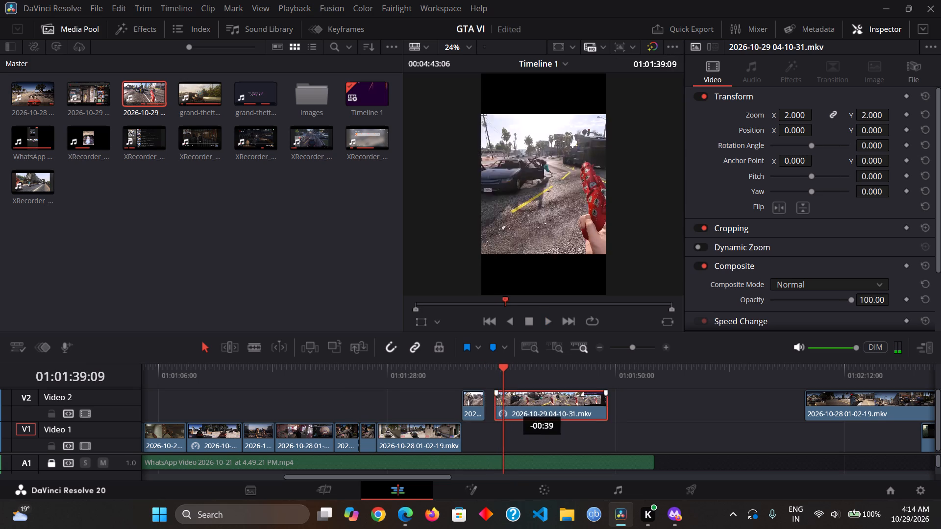
drag(512, 406, 505, 406)
click(482, 370)
key(space)
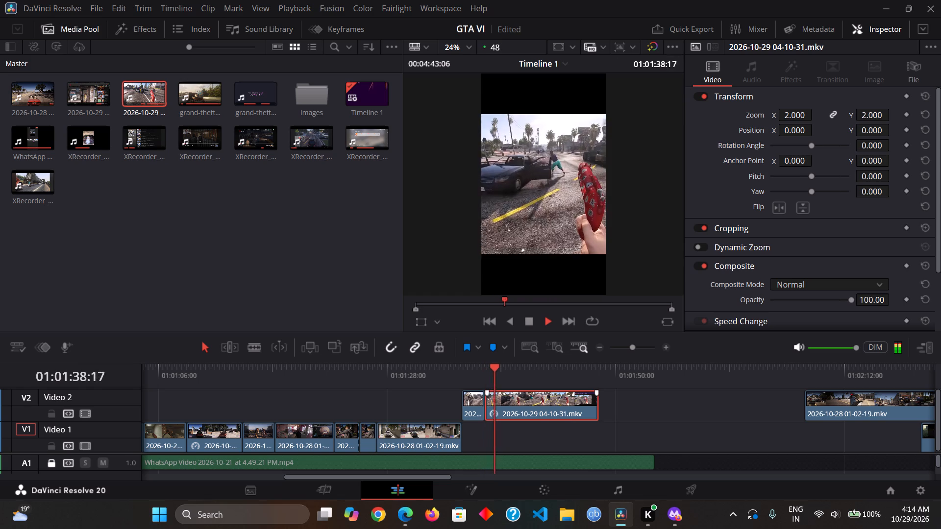
key(space)
key(space)
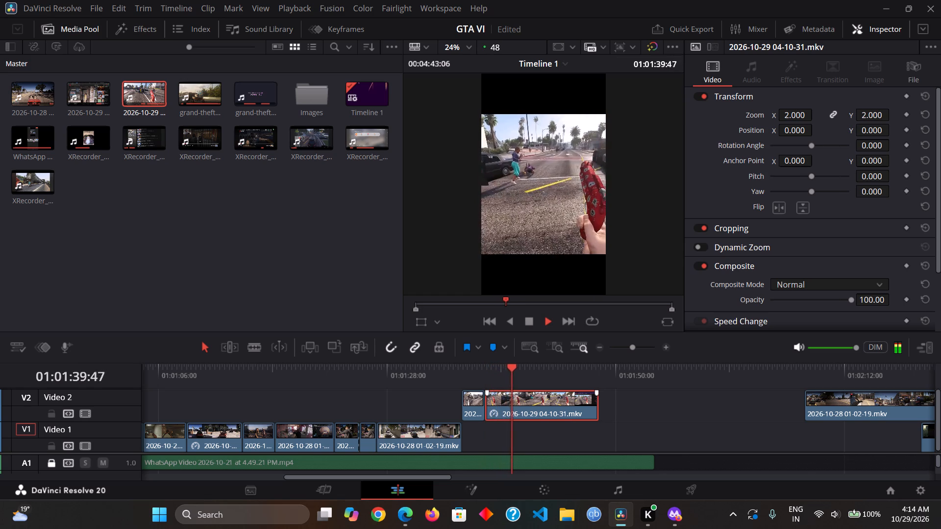
drag(520, 373, 486, 370)
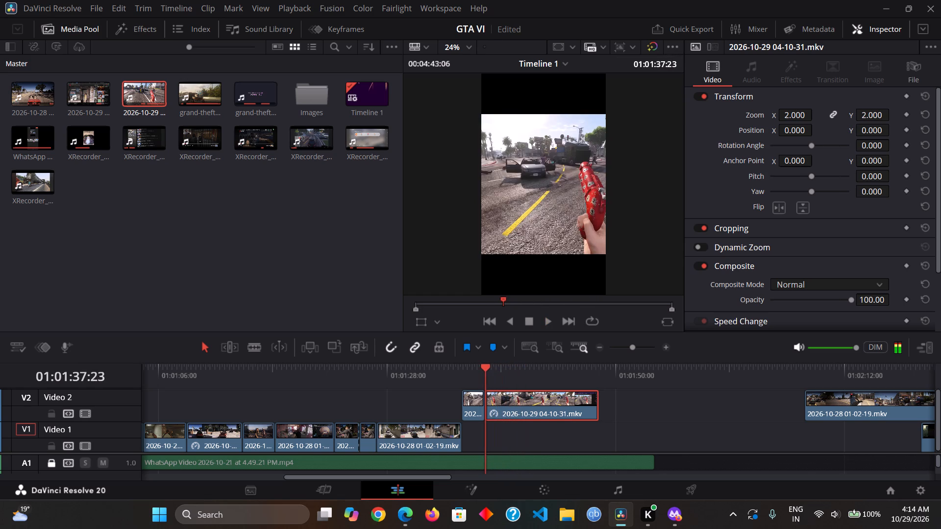
key(space)
key(space)
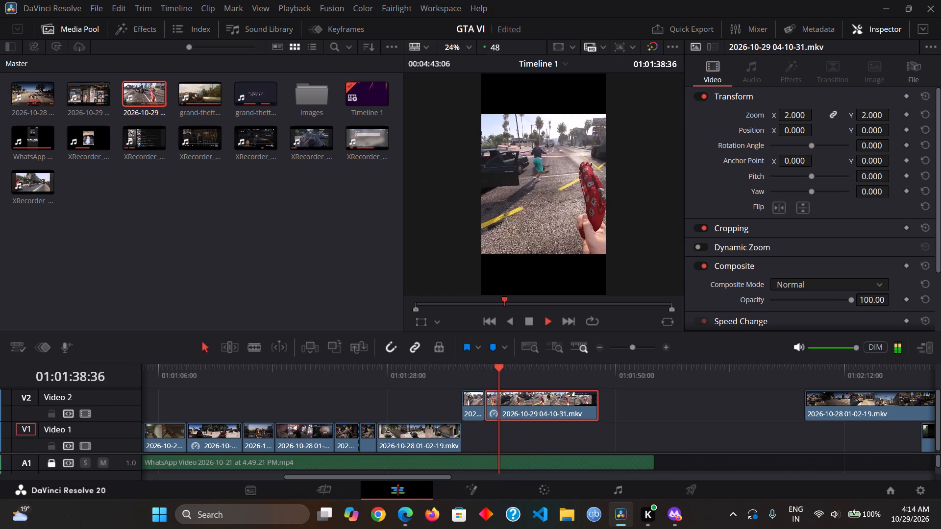
key(space)
drag(492, 372, 465, 367)
key(space)
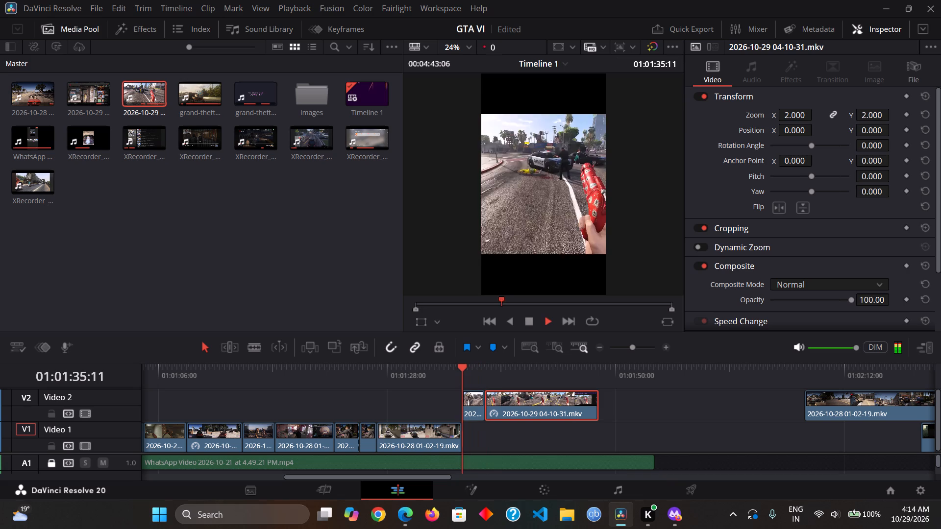
key(space)
key(space)
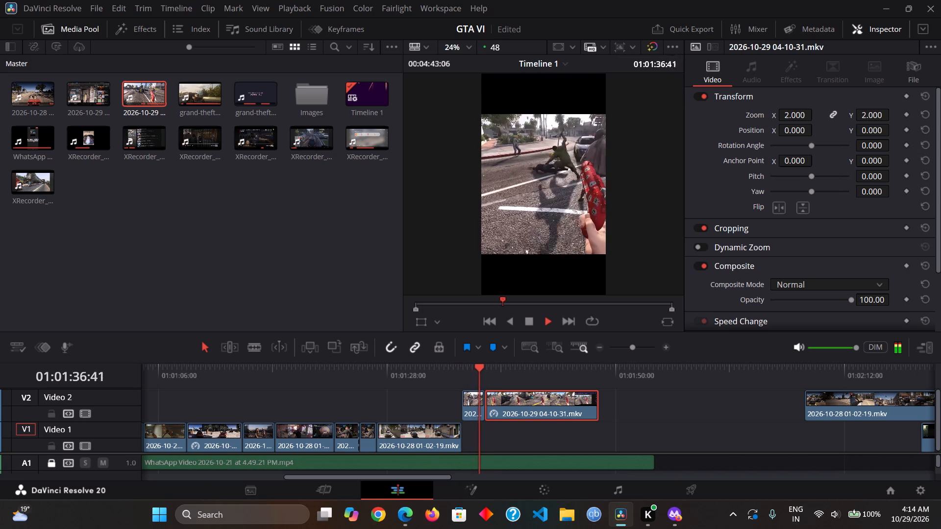
key(space)
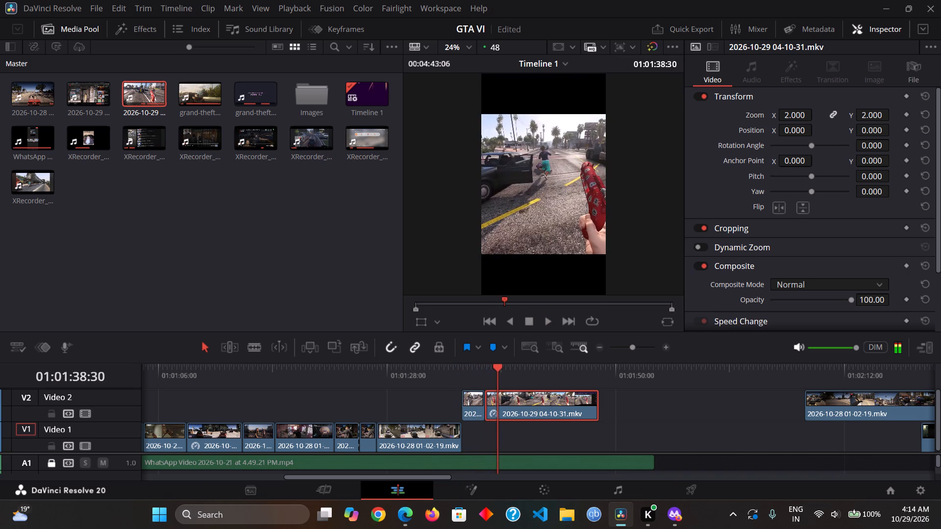
key(space)
key(space)
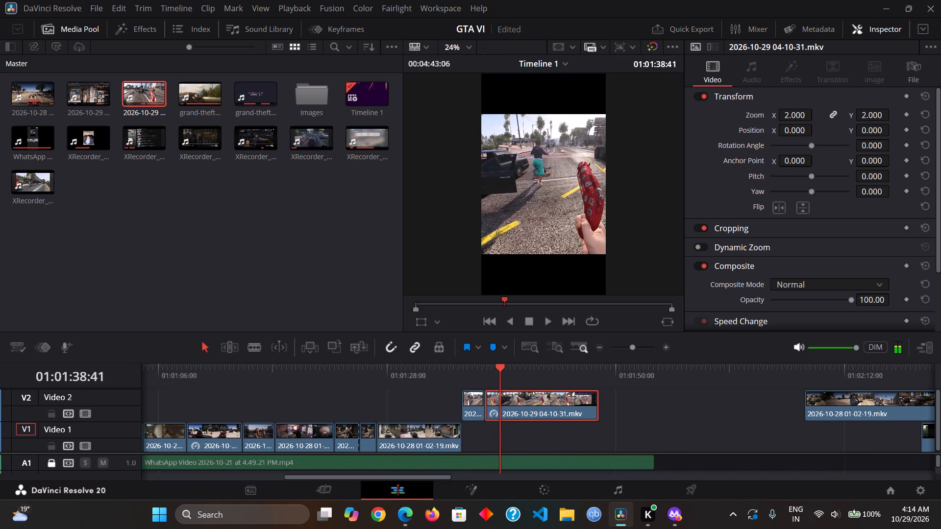
Examine the frames near 01:01:36 in the short opening clip and near 01:01:38:30 in the clip following it.
click(465, 374)
key(space)
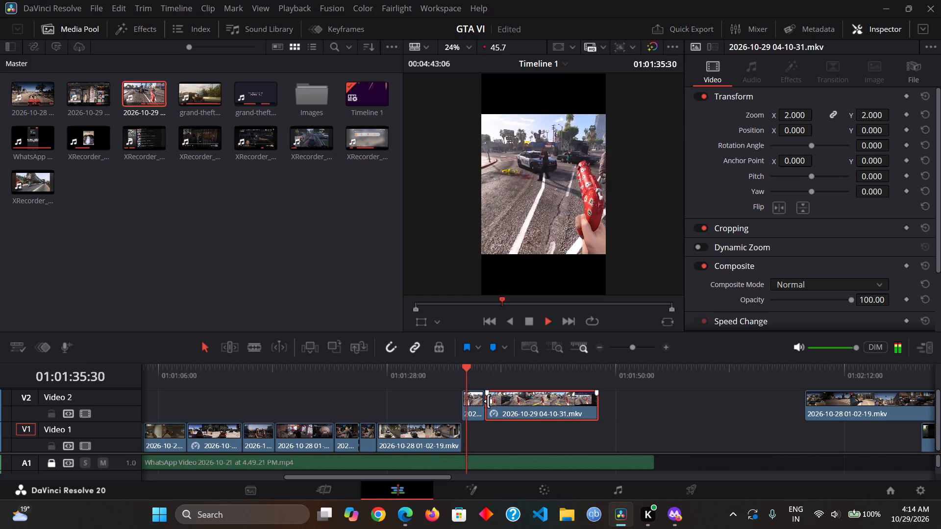
key(space)
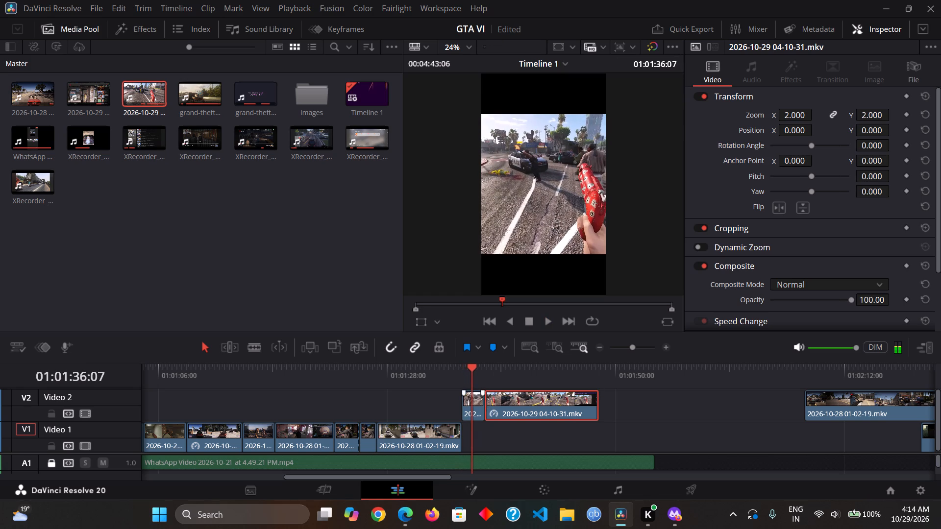
key(Left)
key(Left)
key(Left)
key(Left)
key(Left)
key(Left)
key(Left)
click(500, 372)
key(Left)
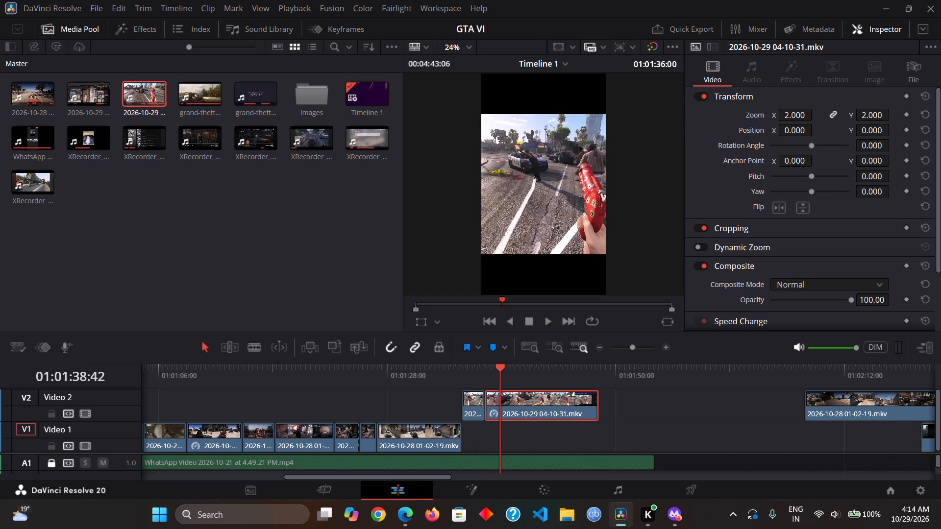
key(Left)
key(Left)
key(Left)
key(Left)
key(Left)
key(Left)
key(Left)
key(Left)
key(Left)
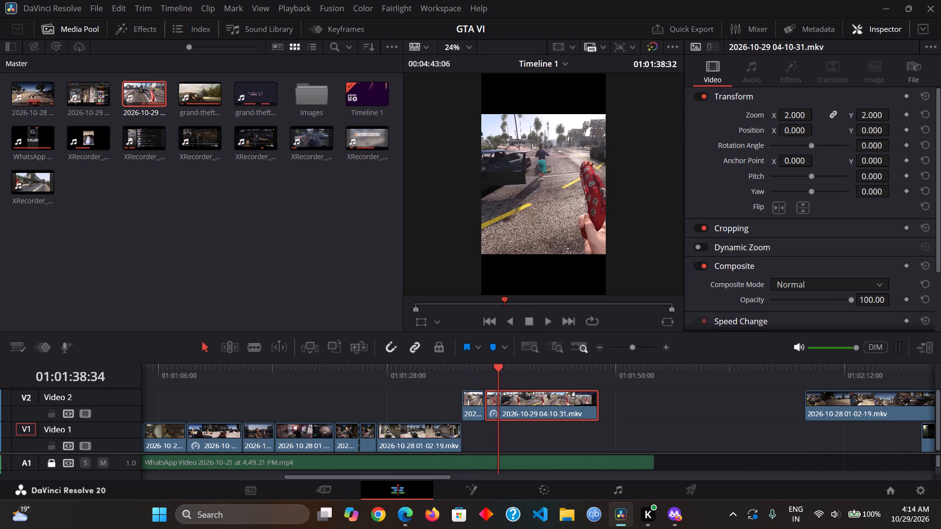
key(Left)
key(Left)
key(Left)
key(Left)
key(Left)
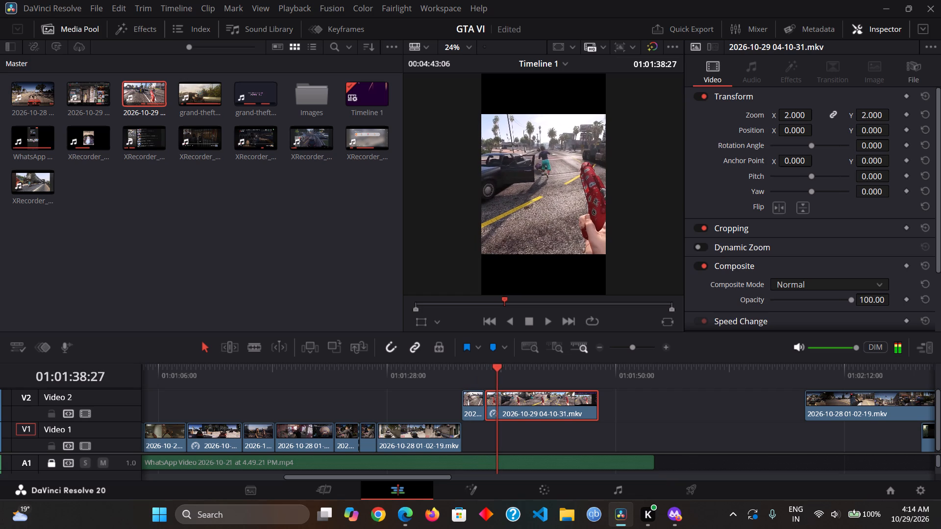
Examine the short opening clip on Video 2 frame by frame between about 01:01:35:25 and 01:01:36:10 for a split point.
click(470, 373)
key(Left)
key(Left)
key(Left)
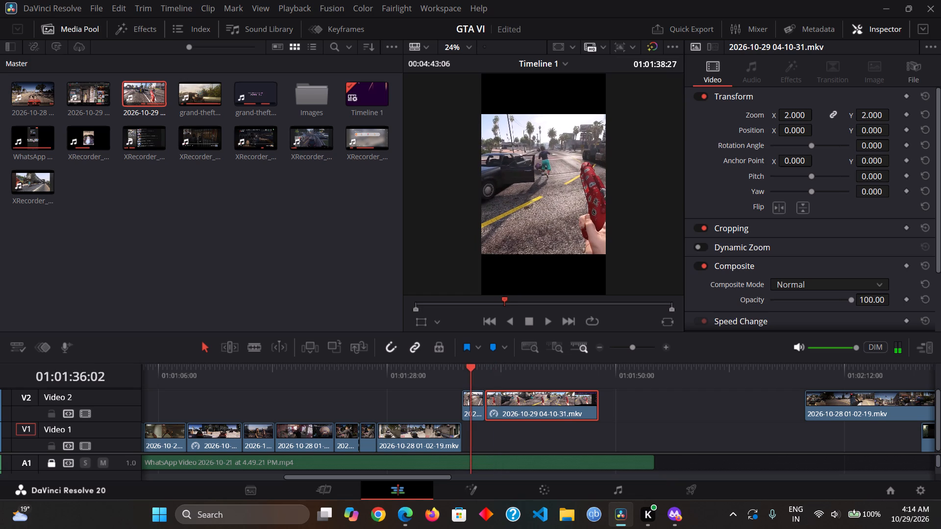
key(Left)
key(Left)
key(Left)
key(Left)
key(Left)
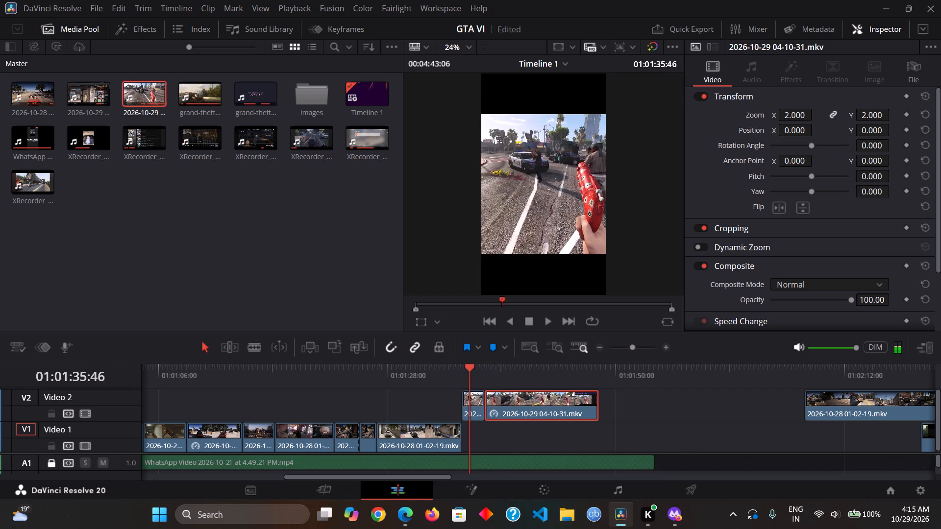
key(Left)
key(Left)
key(Left)
key(Left)
key(Left)
key(Left)
key(Left)
key(Left)
key(Left)
key(Left)
key(Left)
key(Left)
key(Left)
key(Left)
key(Left)
key(Left)
key(Left)
key(Left)
key(Left)
key(Left)
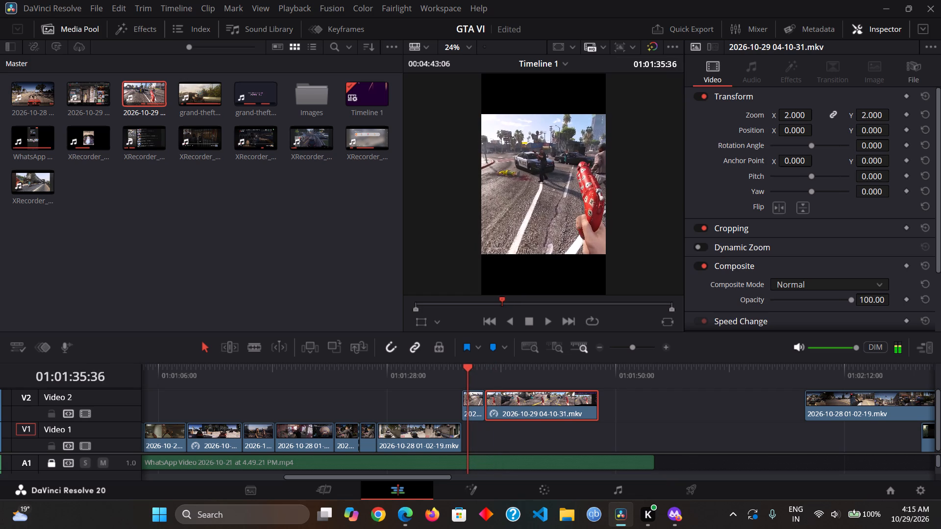
key(Left)
key(Left)
key(Right)
key(Right)
key(Right)
key(Right)
key(Right)
key(Right)
key(Right)
key(Right)
key(Right)
key(Right)
key(Right)
key(Right)
key(Right)
key(Right)
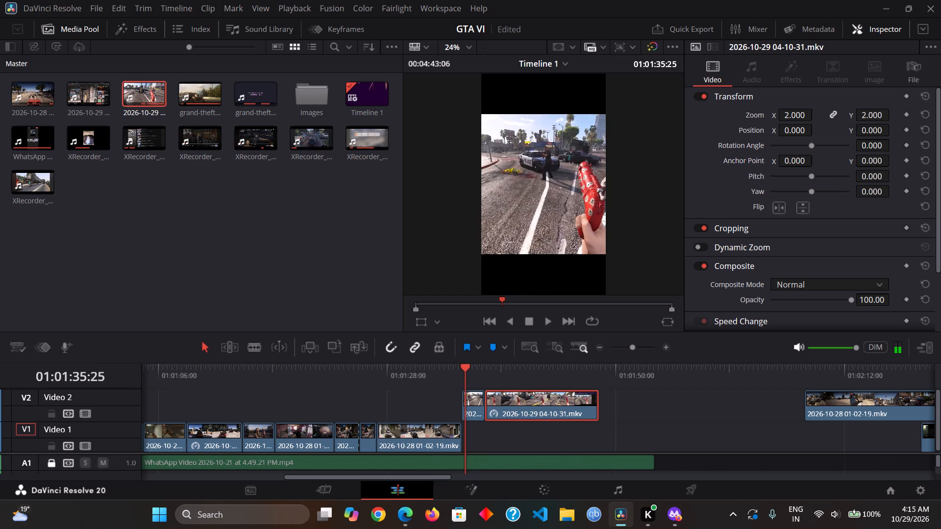
key(Right)
key(Right)
key(Right)
key(Right)
key(Right)
key(Right)
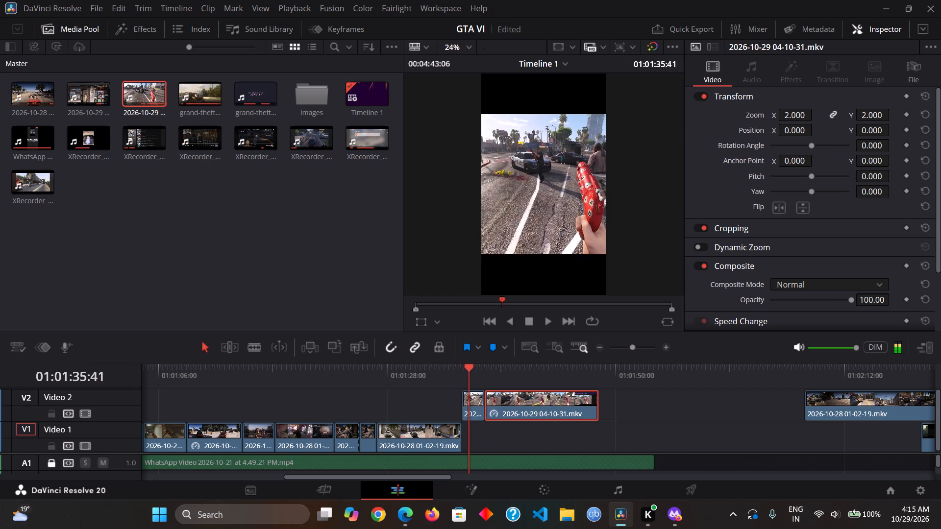
key(Right)
key(Right)
key(Right)
key(Right)
key(Right)
key(Right)
key(Right)
key(Right)
key(Right)
key(Right)
key(Right)
key(Right)
key(Right)
key(Right)
key(Right)
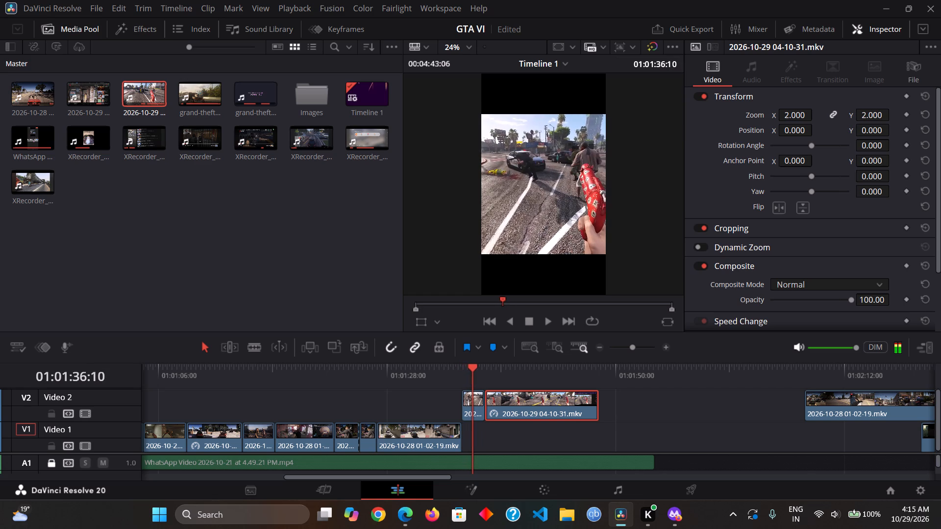
Trim the start of the short opening clip on Video 2 to 01:01:35:44.
key(Left)
key(Left)
key(Left)
key(Left)
key(Left)
key(Left)
key(Left)
key(Left)
key(Left)
key(Left)
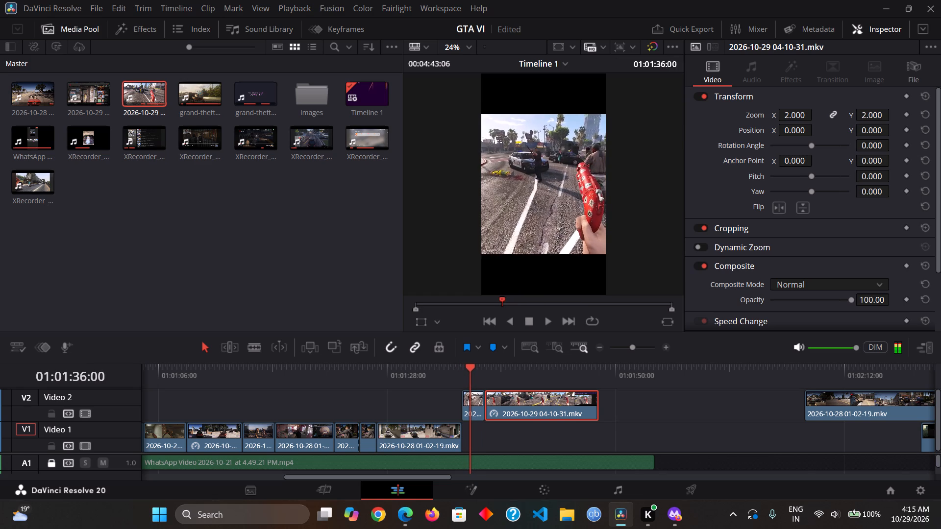
key(Left)
key(Left)
key(Left)
key(Left)
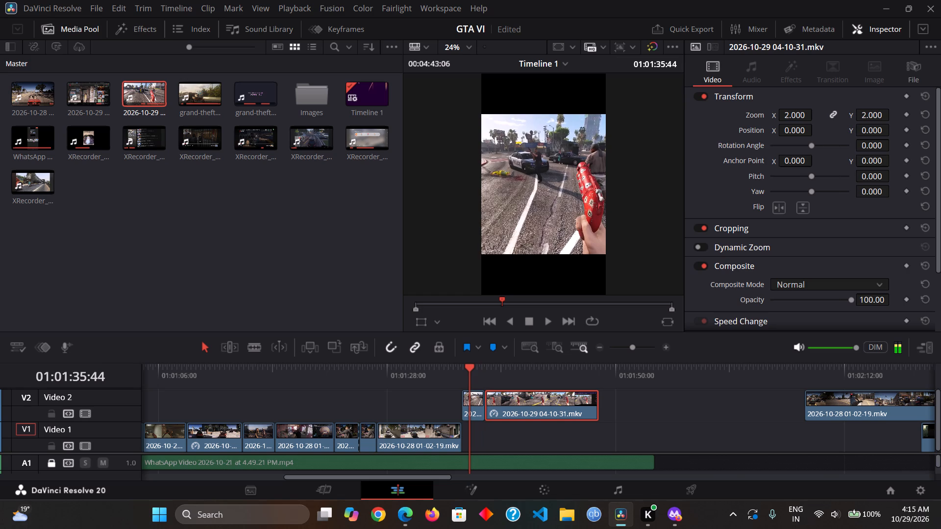
key(b)
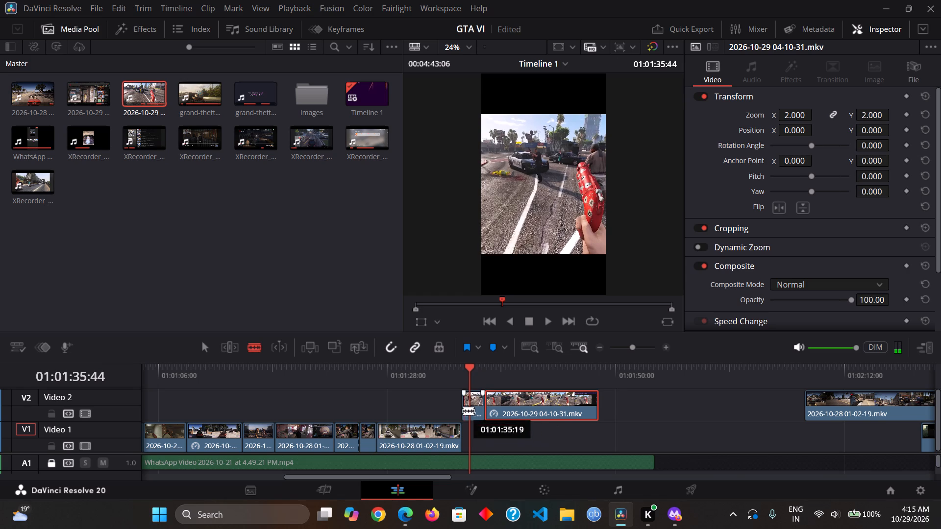
key(a)
drag(465, 405, 470, 406)
Move the short opening clip back against the end of the Video 1 footage and the following clip against it, closing both gaps.
drag(478, 402, 469, 402)
drag(512, 403, 503, 403)
click(463, 371)
key(space)
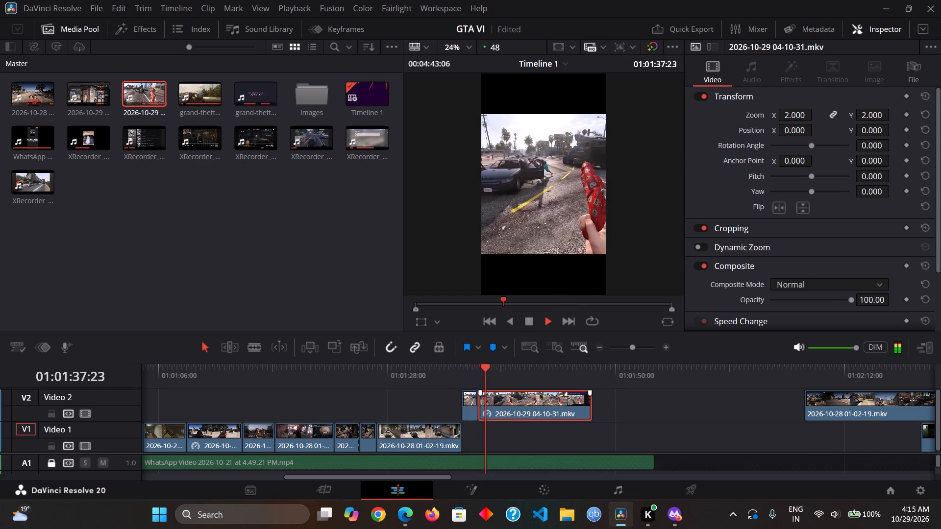
key(space)
key(space)
key(space)
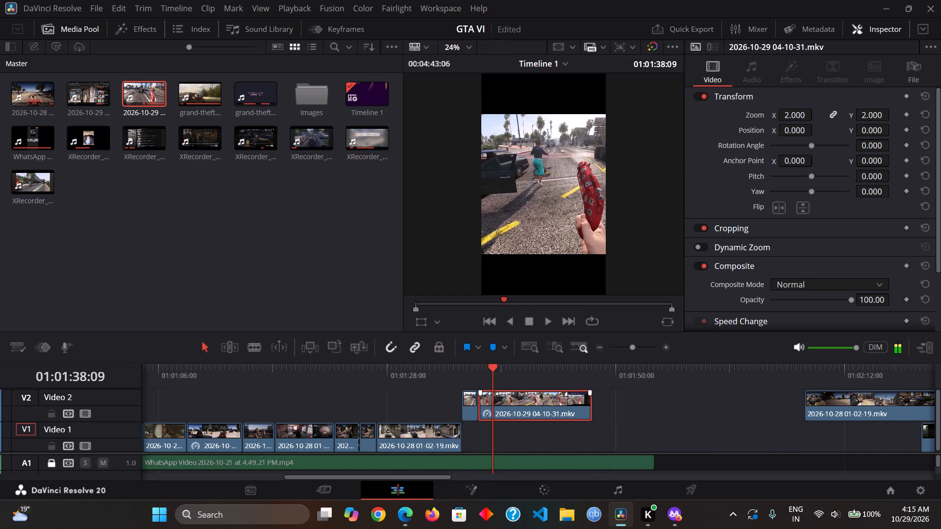
drag(588, 403, 569, 403)
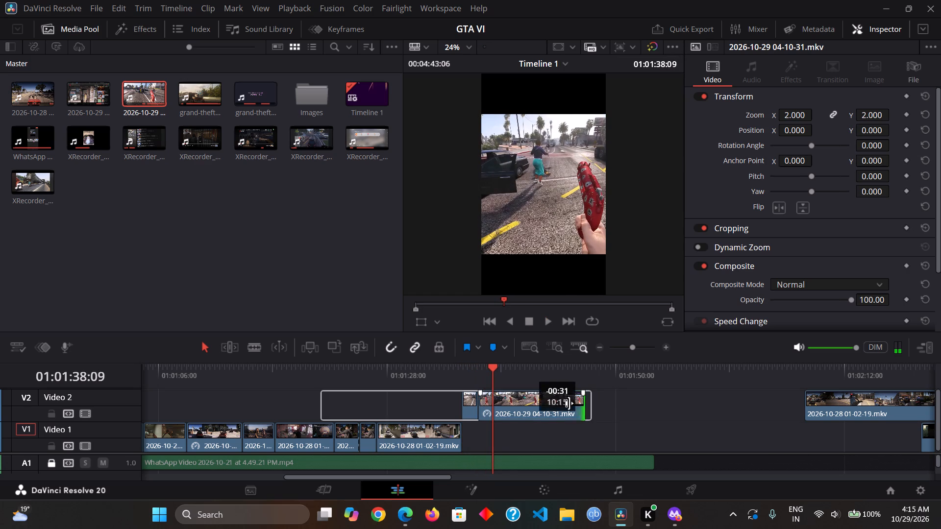
drag(569, 403, 493, 403)
click(447, 372)
key(space)
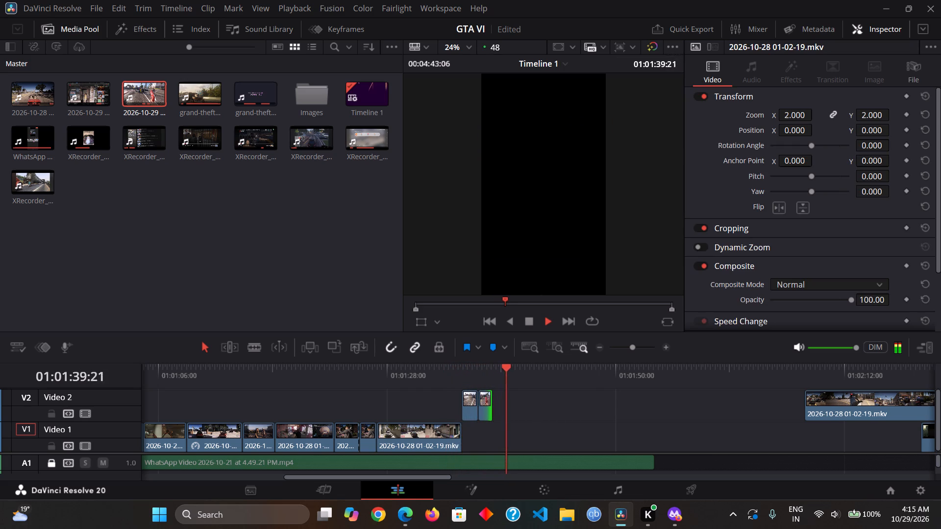
key(space)
Import the the-unluckiest-npc-youll-ever-see-1080-ytshorts.savetube.me video from the Downloads folder into the media pool.
right_click(217, 193)
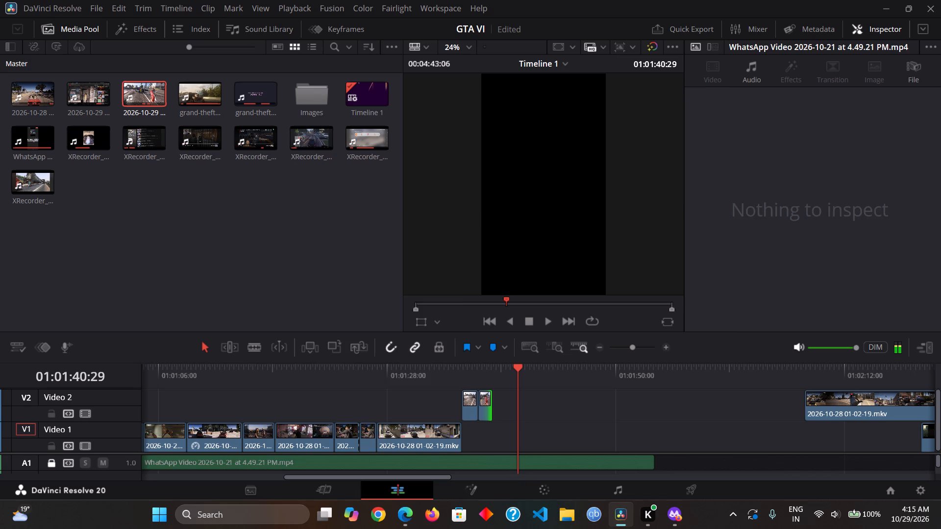
click(297, 328)
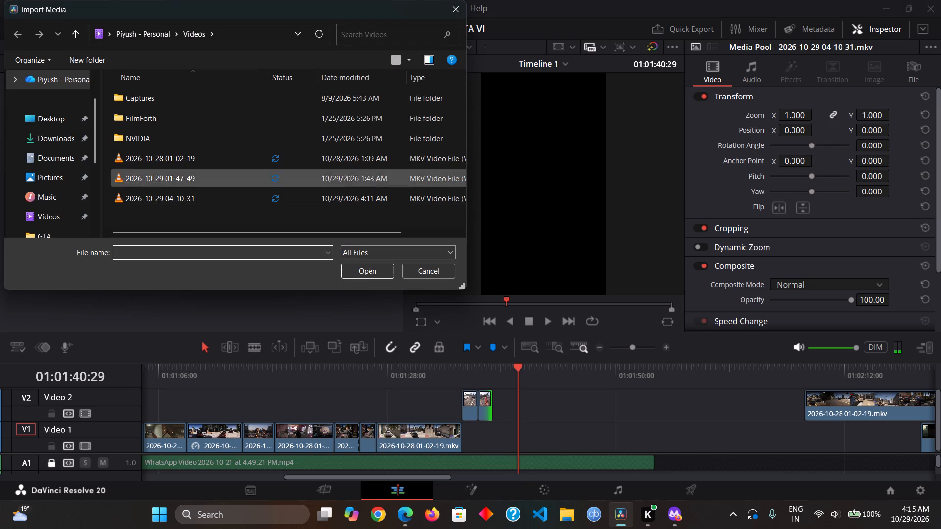
click(65, 132)
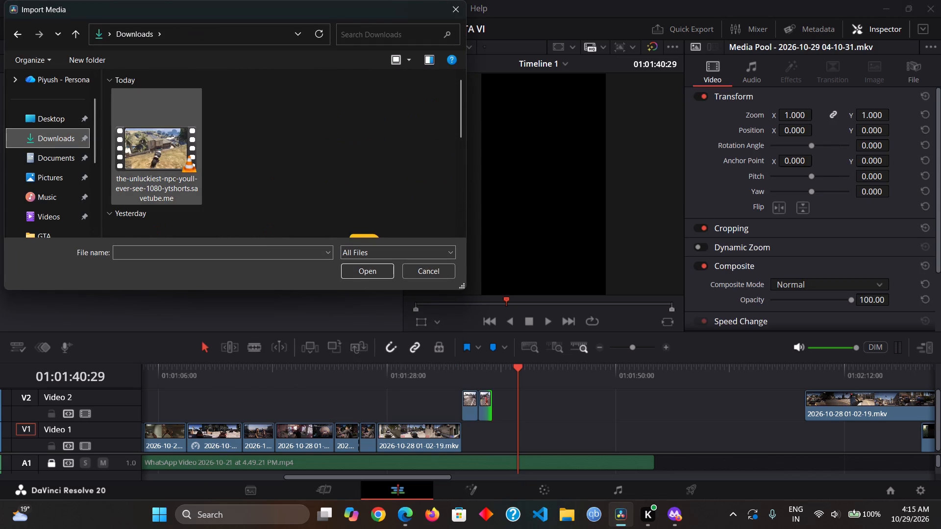
double_click(160, 157)
Place the imported unluckiest-npc video on Video 2 directly after the trimmed clip, at 01:01:38:09.
drag(359, 96, 498, 396)
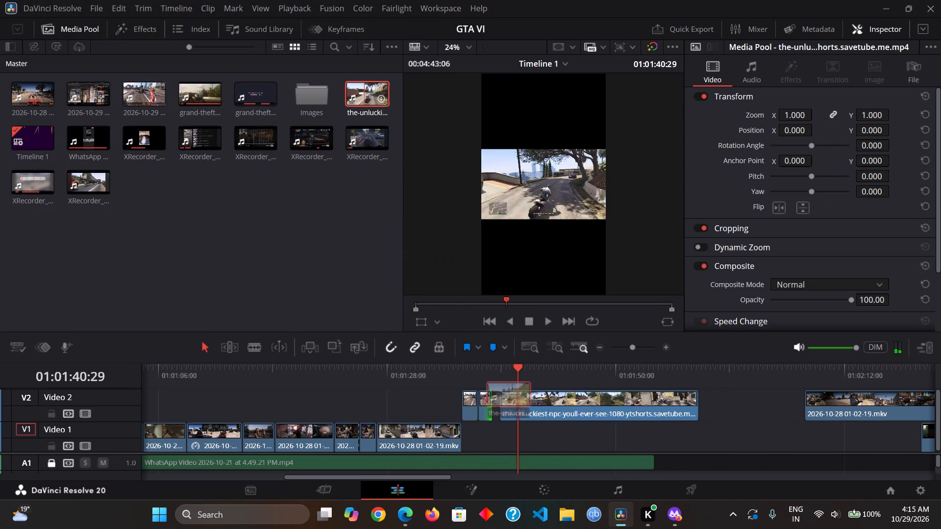
drag(498, 396, 496, 396)
drag(471, 404, 473, 425)
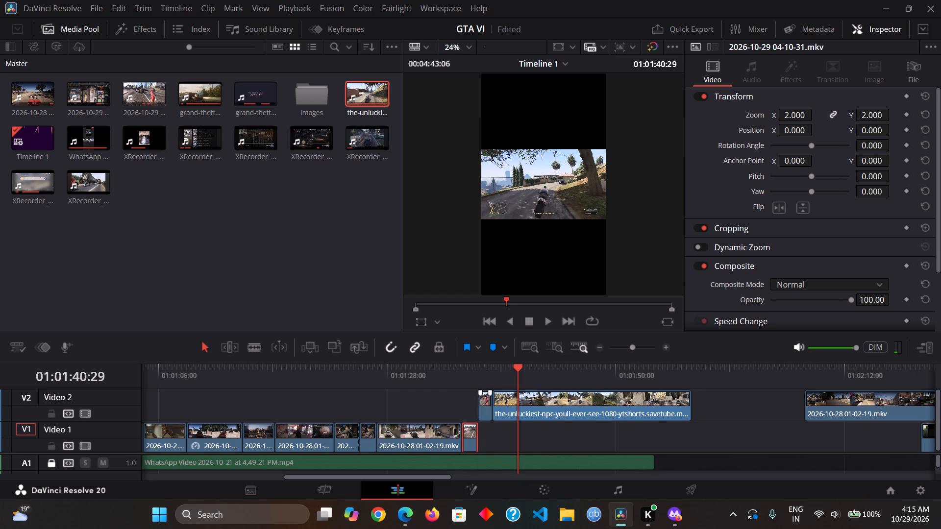
drag(486, 404, 487, 428)
Play through the unluckiest-npc clip and trim its start to 01:01:48:05.
click(501, 370)
click(493, 370)
key(space)
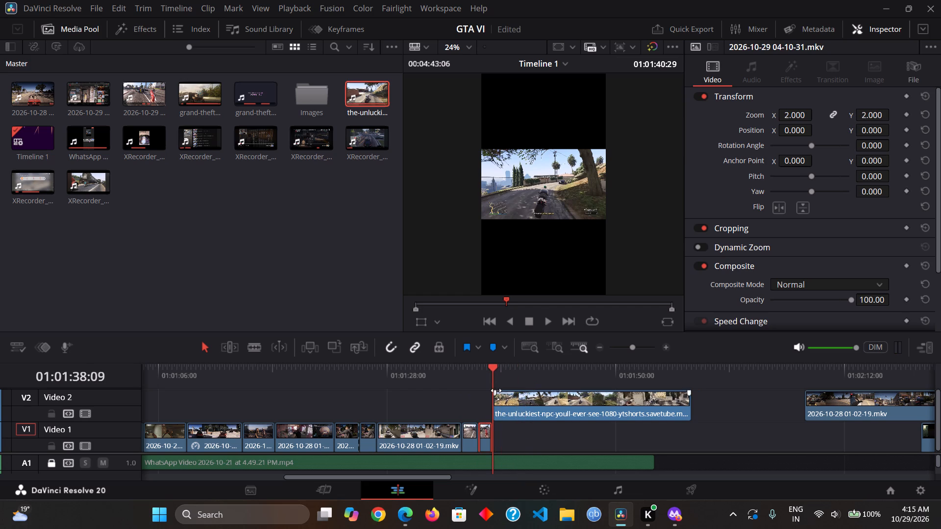
drag(527, 372, 536, 373)
click(555, 375)
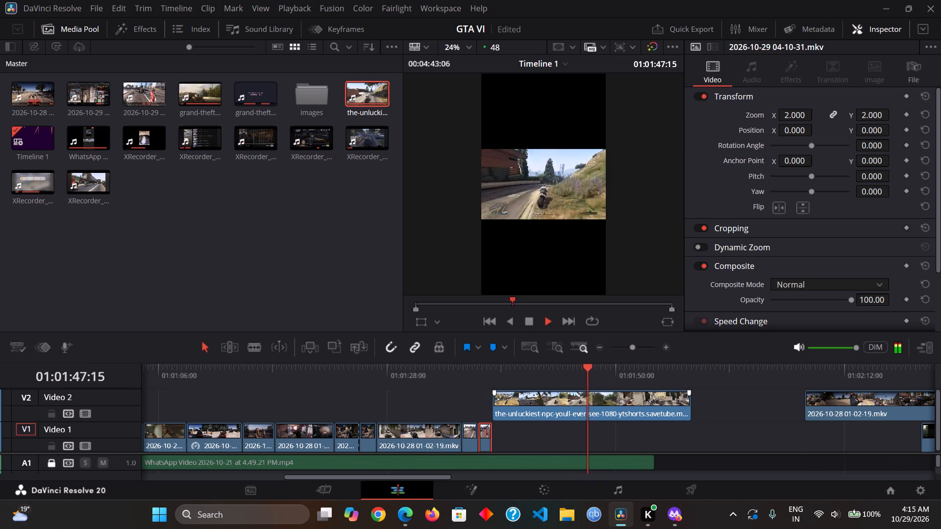
key(space)
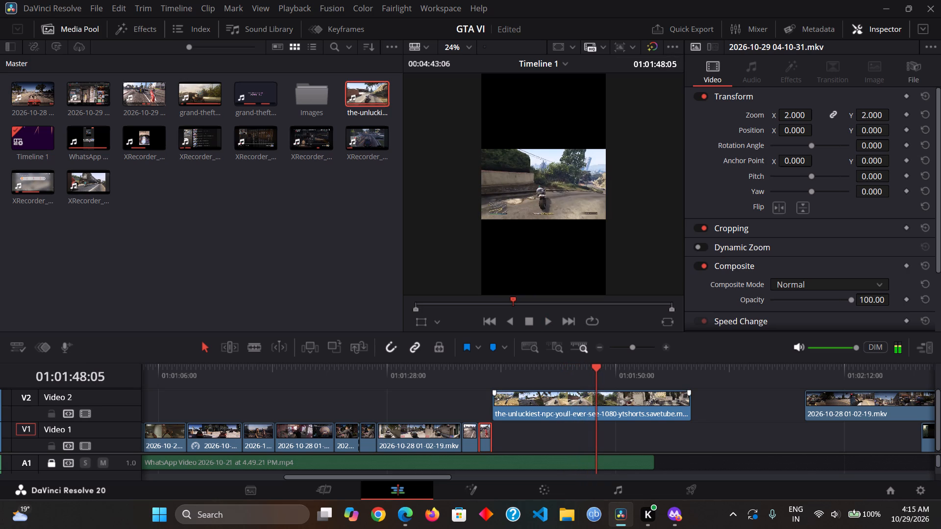
drag(497, 406, 598, 410)
Move the trimmed unluckiest-npc clip on Video 2 back to 01:01:38:09, where the last short Video 1 clip ends.
drag(634, 401, 539, 406)
drag(543, 404, 531, 404)
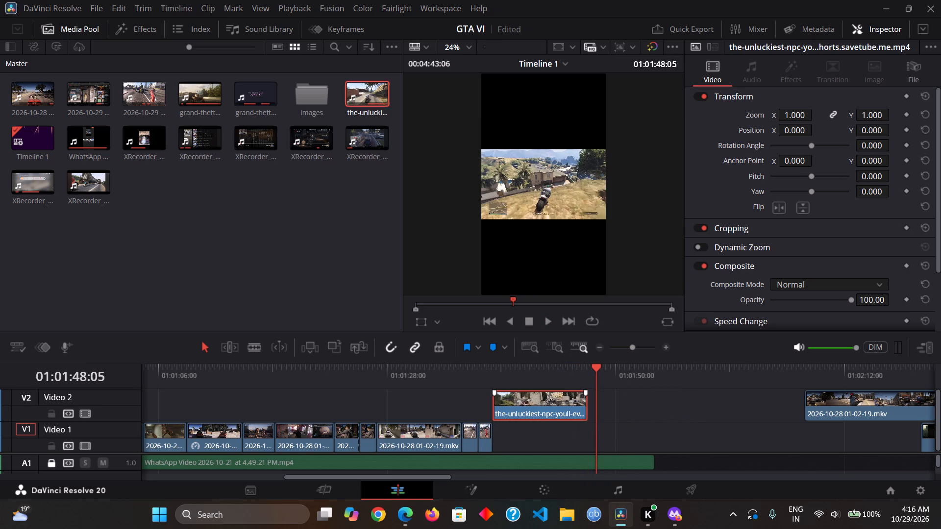
Play the beginning of the unluckiest-npc clip and trim its start further, to 01:01:38:28.
click(494, 368)
key(space)
key(space)
key(space)
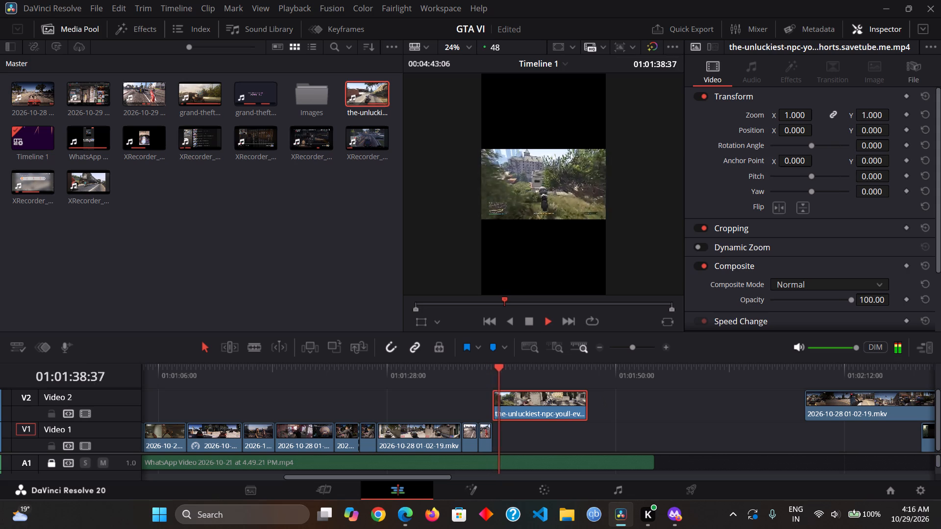
key(space)
key(space)
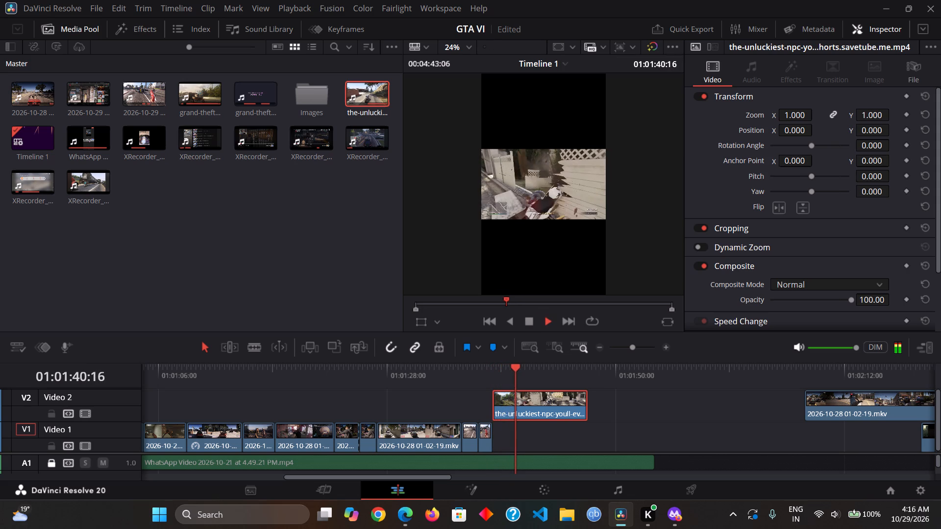
key(space)
key(space)
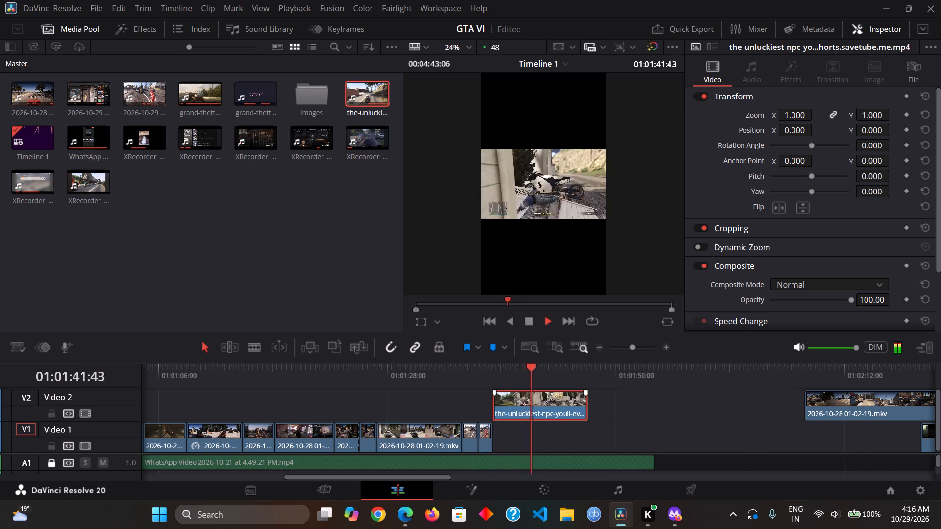
drag(536, 370, 490, 369)
key(space)
key(space)
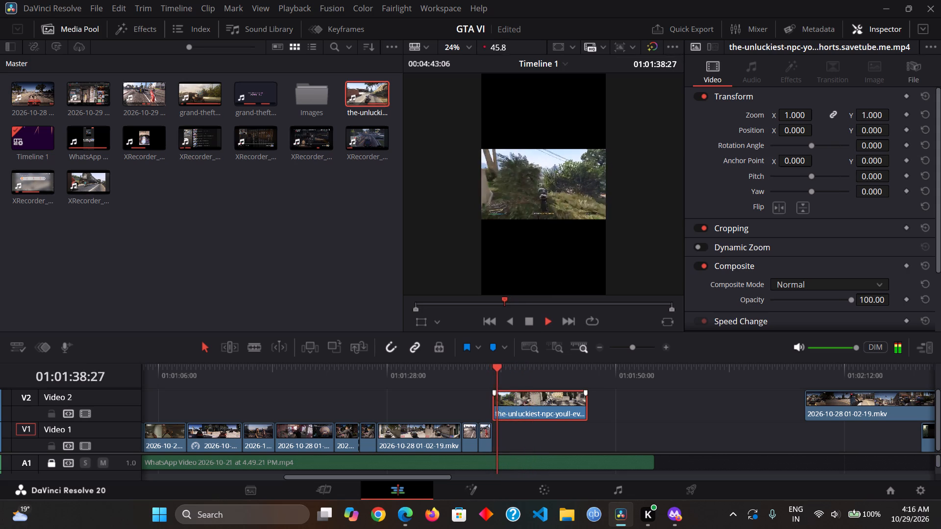
key(space)
click(498, 375)
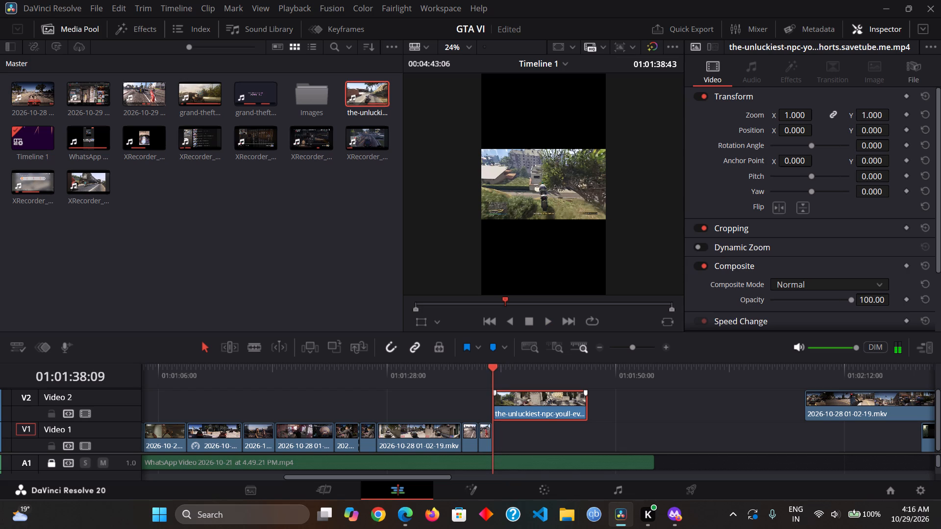
key(space)
key(space)
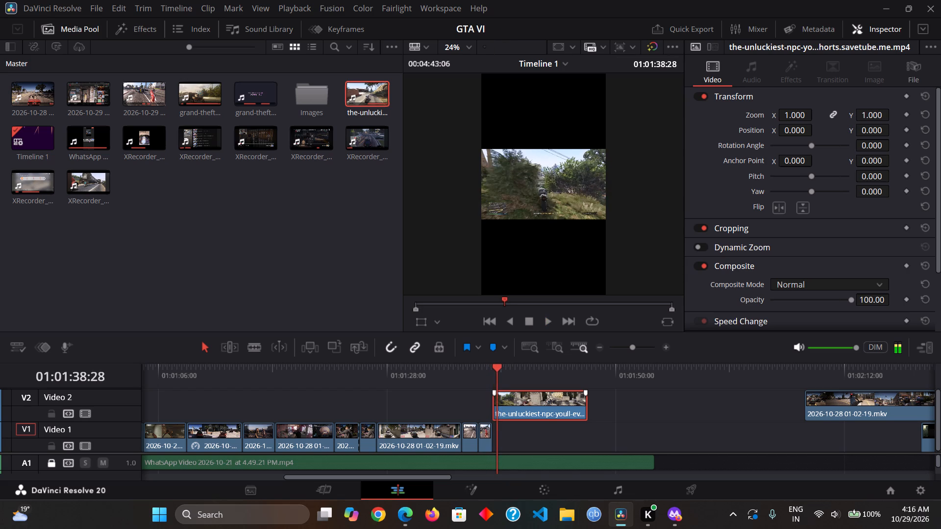
click(498, 408)
Move the unluckiest-npc clip back to 01:01:38:09, closing the gap left by the trim.
drag(524, 404, 519, 404)
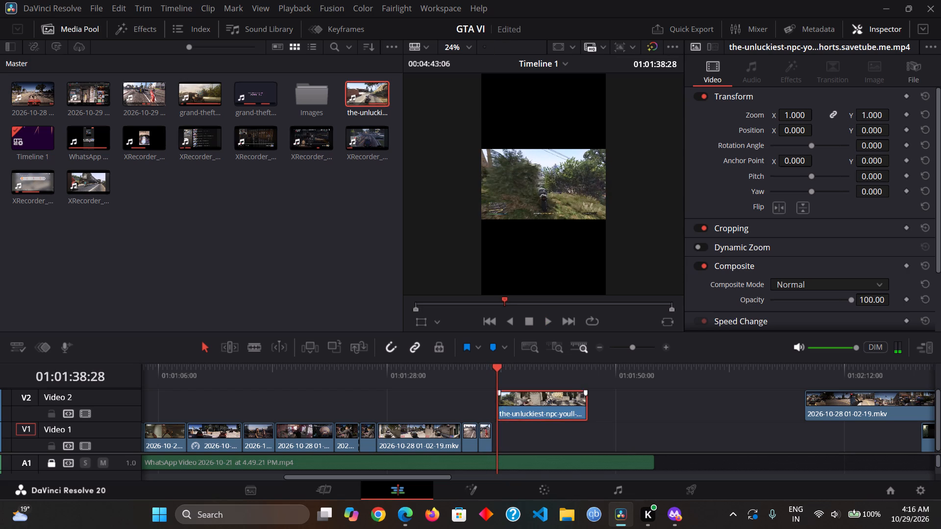
drag(519, 404, 516, 404)
Play the unluckiest-npc clip up to the fence crash and trim its end to 01:01:40:03.
click(491, 374)
key(space)
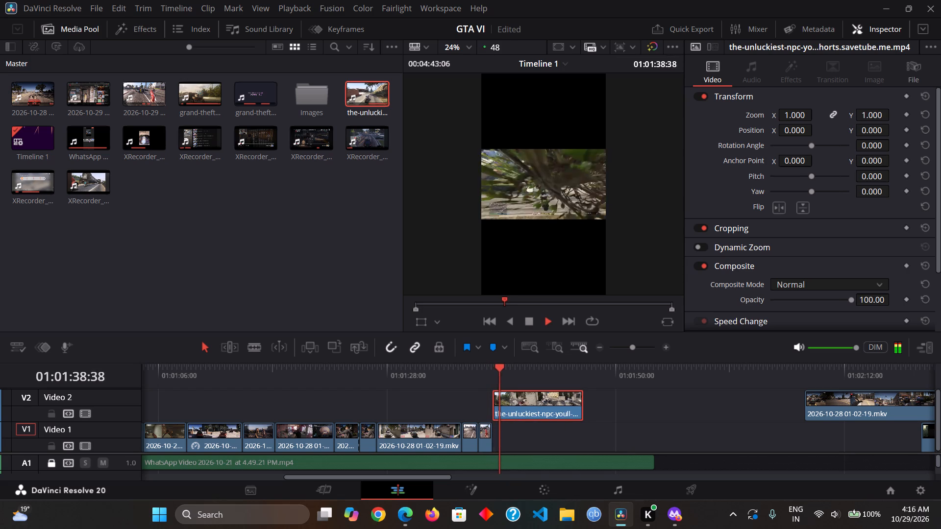
key(space)
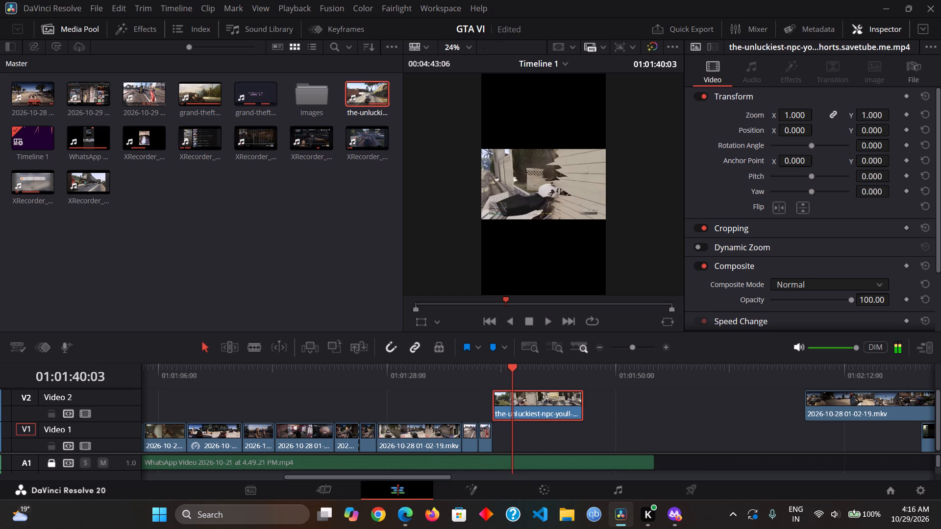
drag(580, 403, 512, 403)
key(space)
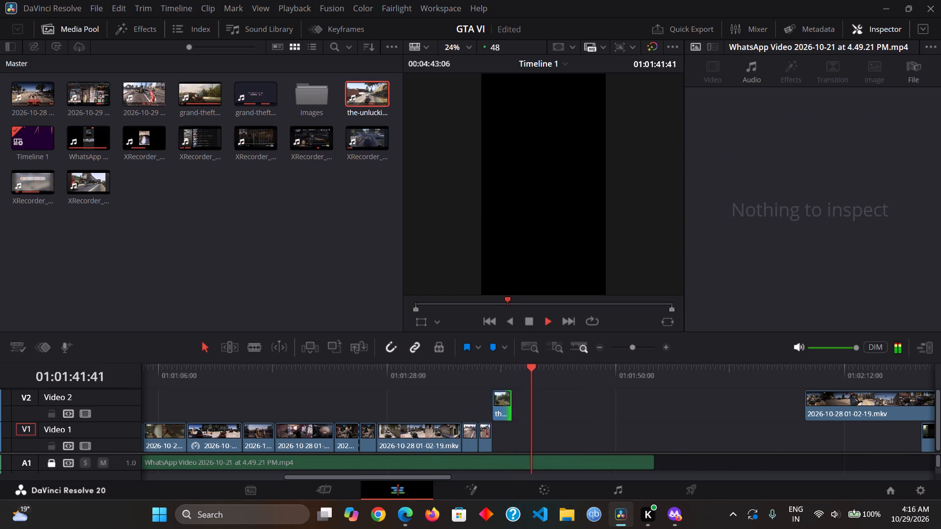
drag(864, 404, 788, 404)
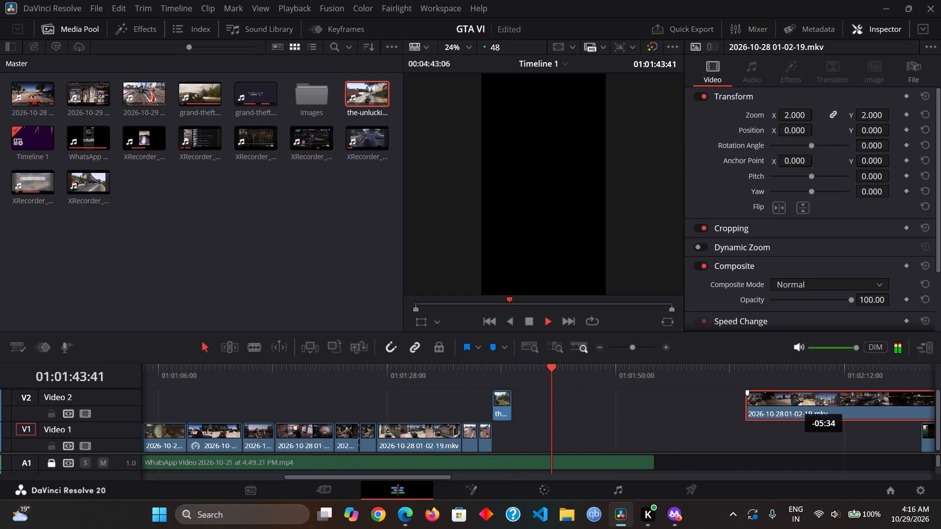
drag(788, 404, 595, 401)
Move the short unluckiest-npc clip from Video 2 down to Video 1, directly after the two short clips.
drag(504, 403, 504, 427)
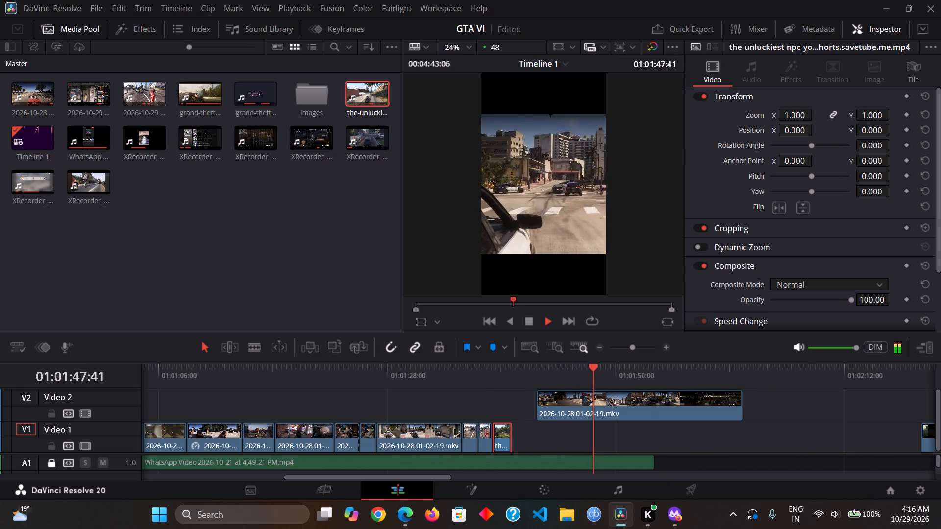
drag(611, 372, 539, 375)
key(space)
key(space)
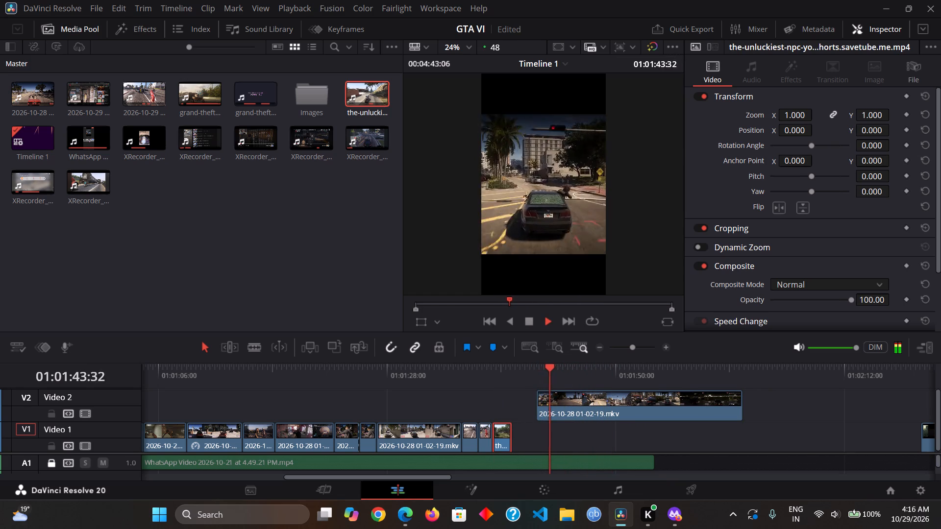
drag(541, 370, 532, 369)
drag(594, 404, 570, 404)
click(510, 372)
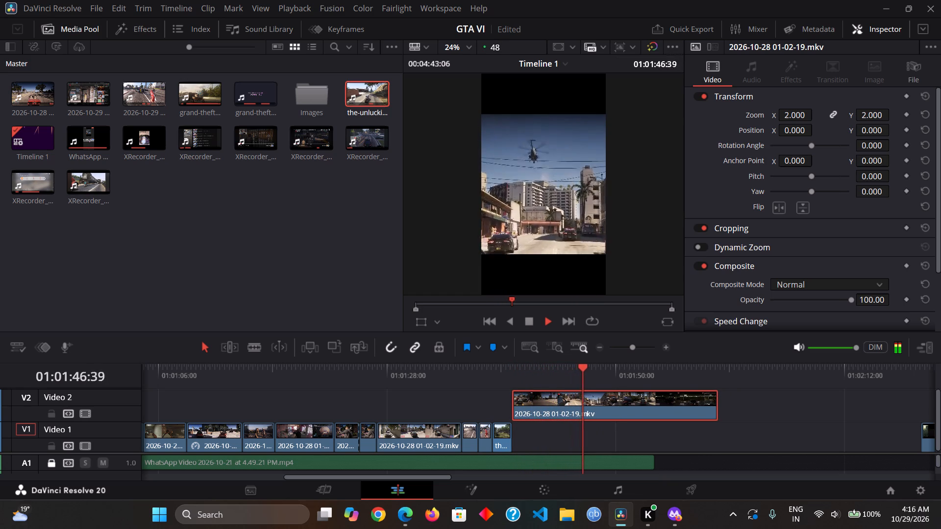
drag(585, 376, 537, 369)
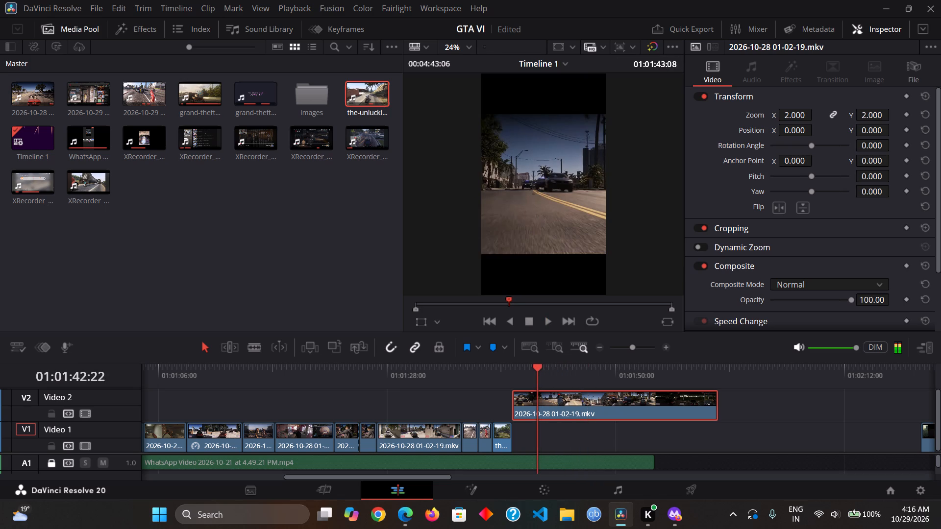
key(space)
key(space)
key(space)
key(space)
key(space)
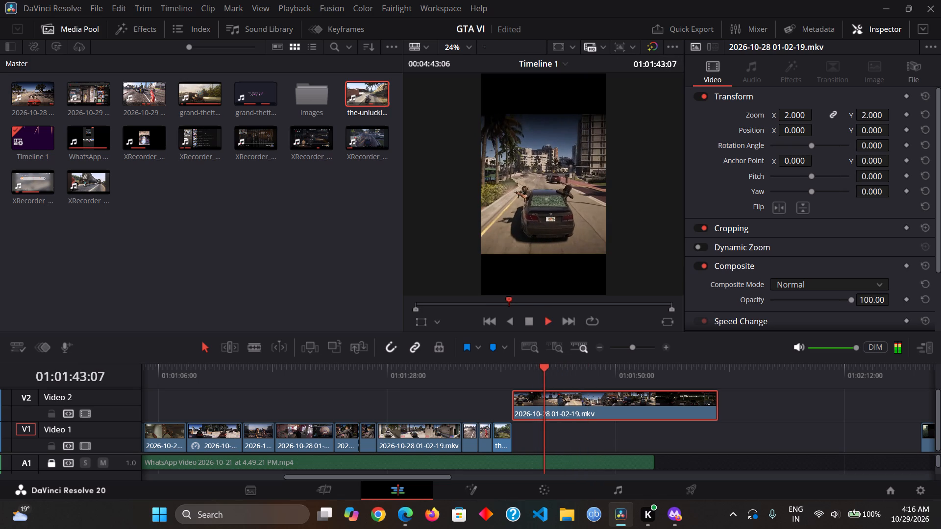
key(space)
key(space)
key(space)
key(space)
key(space)
key(space)
key(Left)
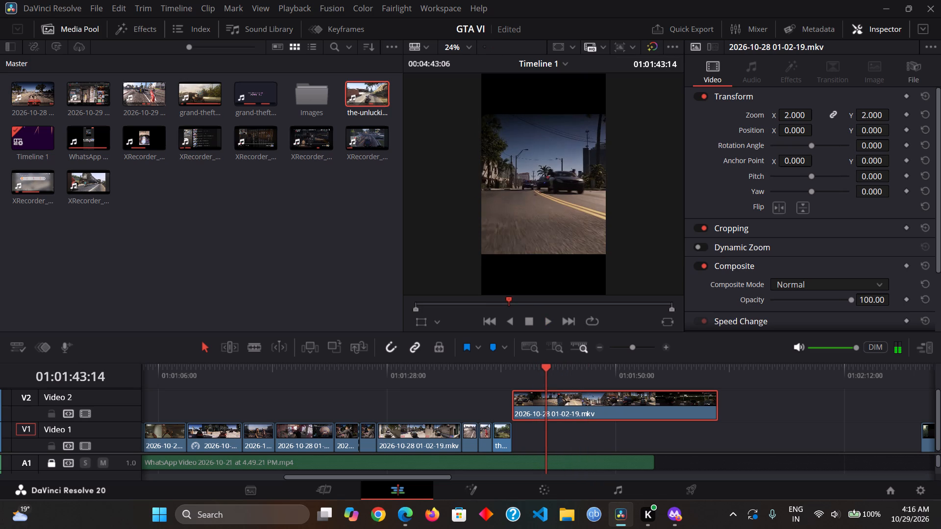
key(Left)
key(Left)
key(Left)
key(Right)
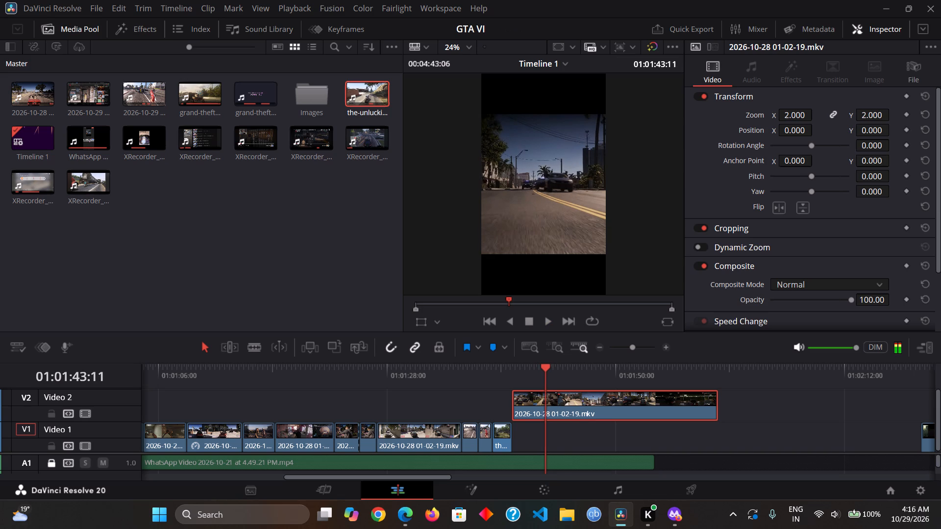
key(Right)
key(Left)
key(Left)
key(Left)
key(Left)
key(Left)
key(Right)
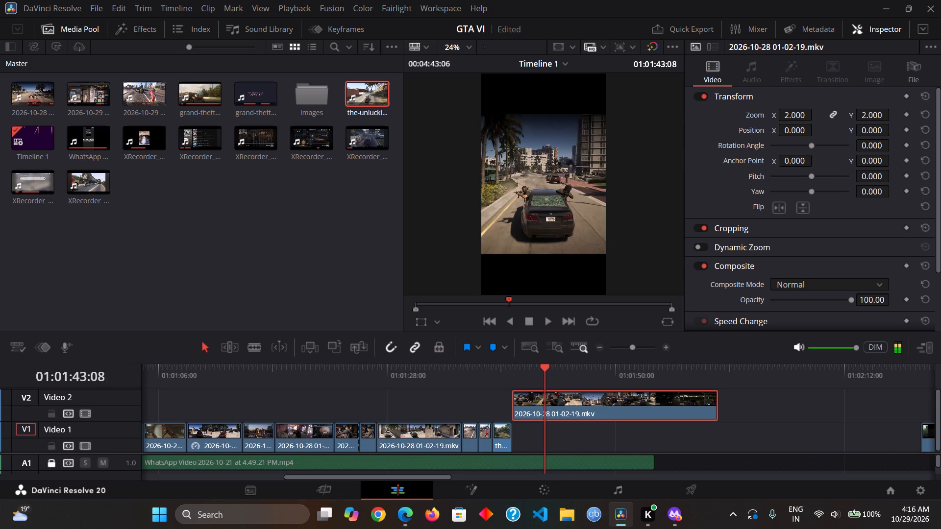
key(Right)
key(Right)
key(Left)
key(Right)
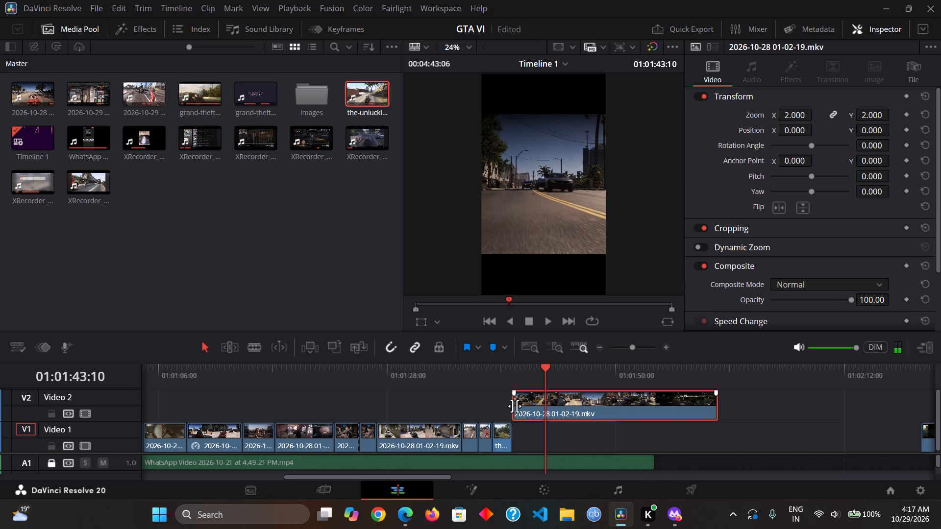
drag(518, 406, 553, 410)
drag(618, 399, 578, 404)
Play the Video 2 clip from its start and trim its end to 01:01:41:31.
click(509, 367)
key(space)
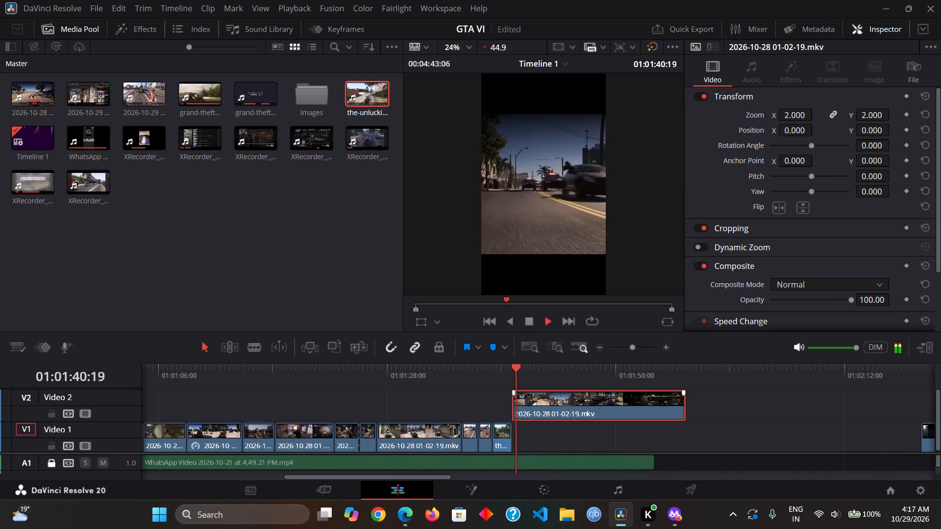
key(space)
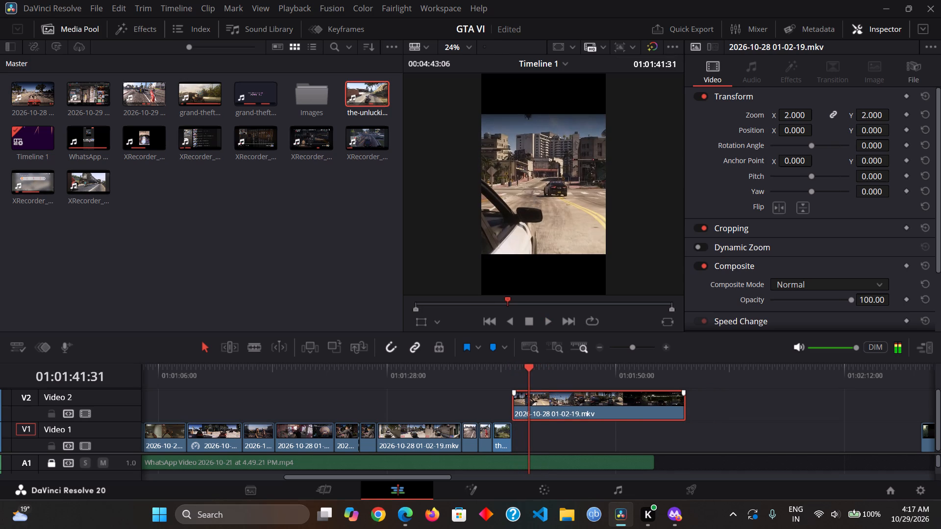
drag(683, 403, 533, 402)
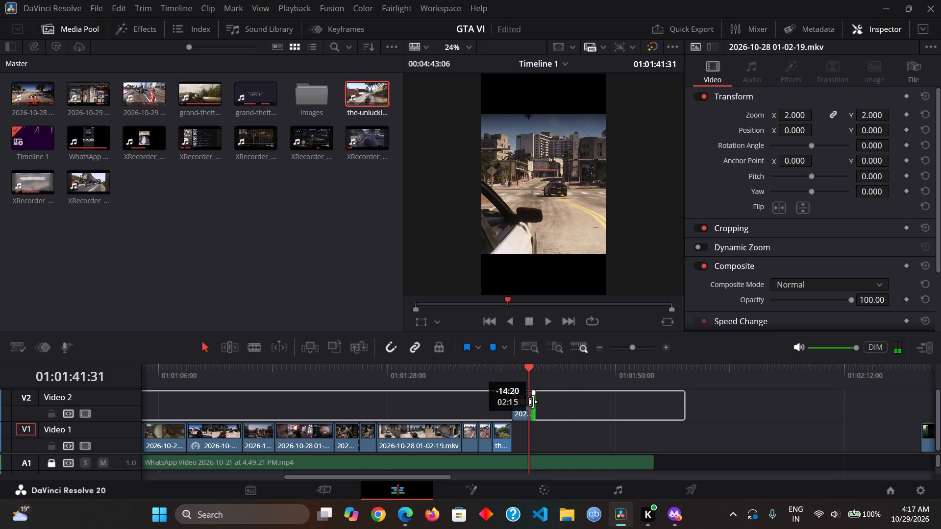
drag(533, 402, 529, 401)
Preview the grand-theft-auto-vi-launch-trailer clip on Video 1 and move it earlier, to start where the short Video 2 clip ends.
key(space)
scroll(698, 405, left, 1)
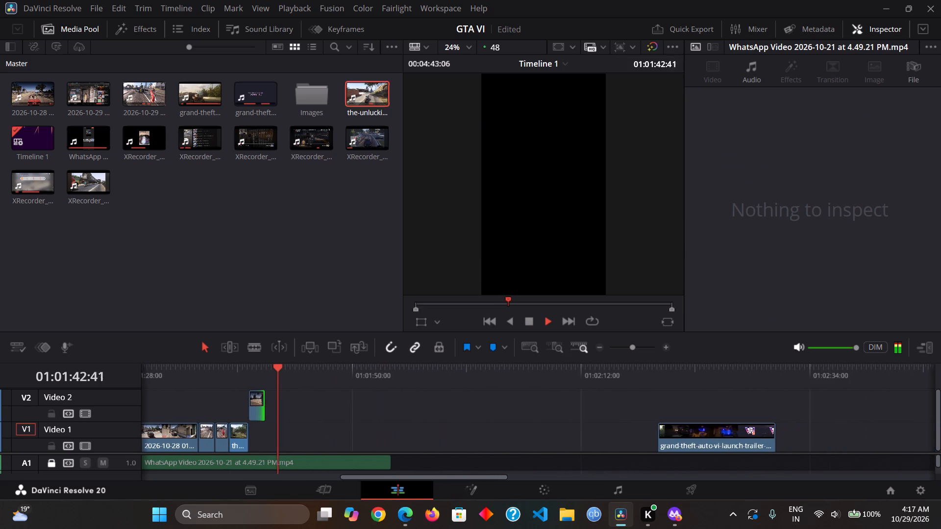
scroll(696, 408, left, 1)
key(space)
click(657, 377)
key(space)
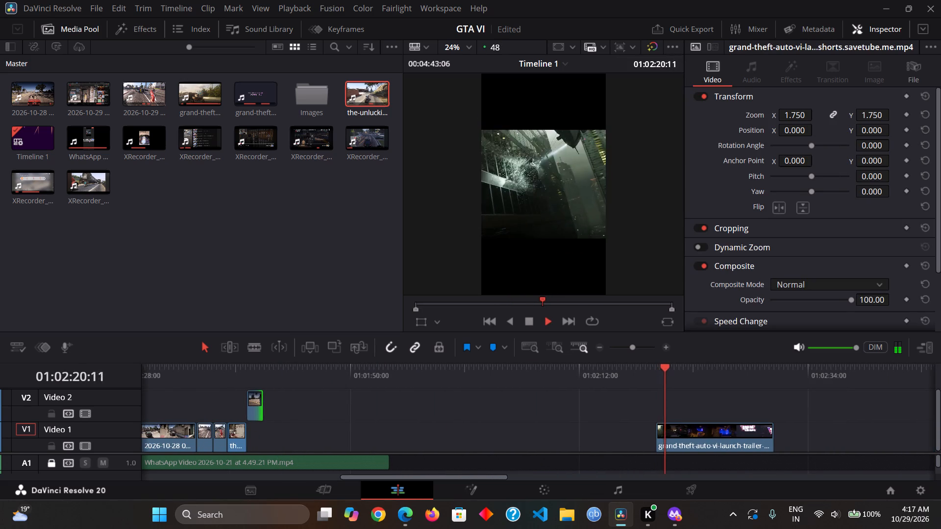
key(space)
drag(705, 435, 326, 434)
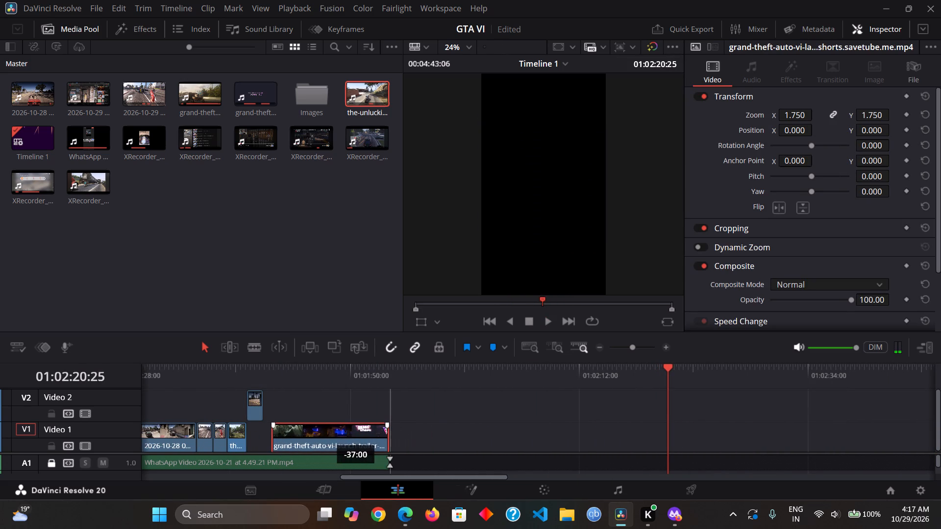
drag(326, 434, 312, 432)
drag(256, 407, 254, 417)
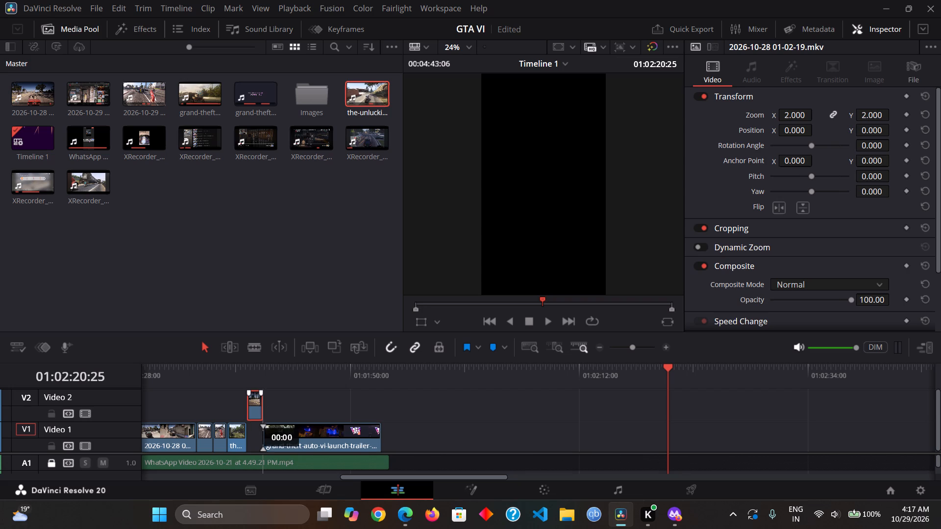
drag(254, 417, 254, 428)
Play back the joined section from the short car clip into the launch trailer clip to review the cut.
click(258, 379)
scroll(286, 384, right, 1)
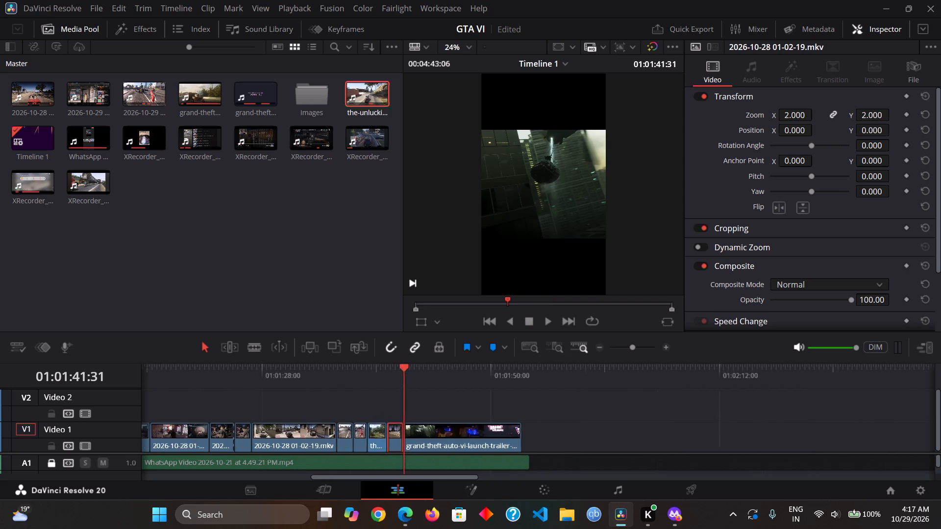
scroll(295, 385, right, 1)
key(space)
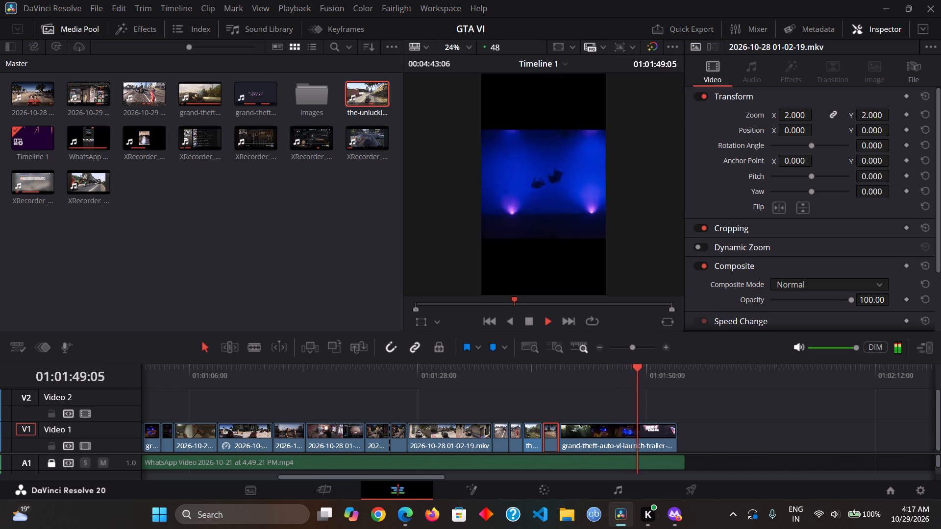
click(556, 377)
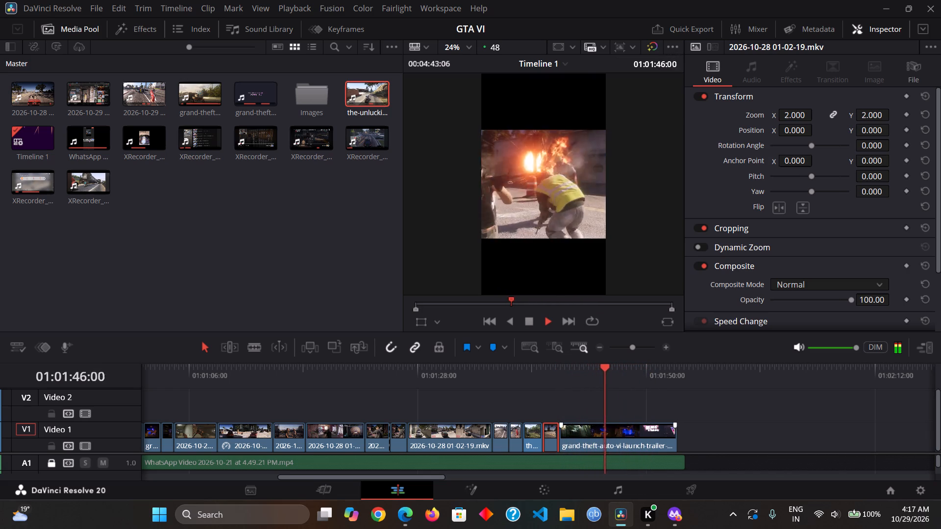
click(549, 434)
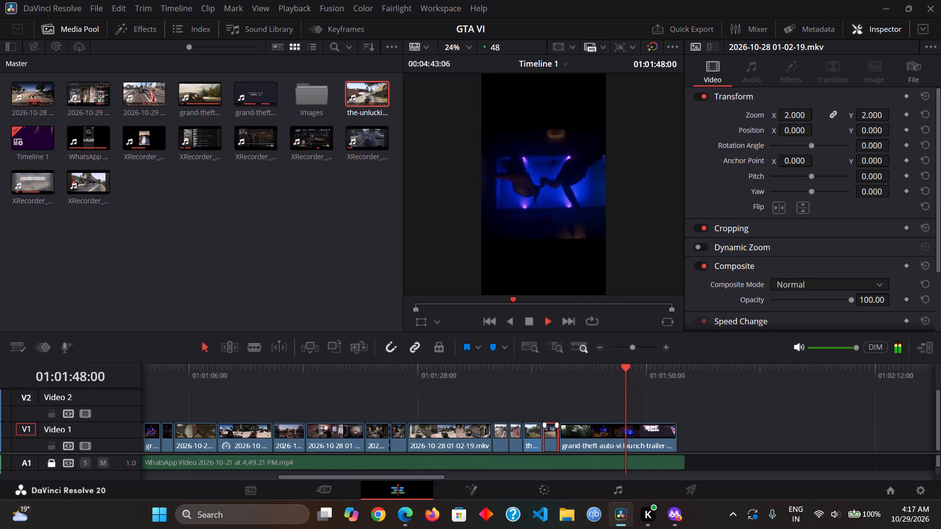
click(538, 365)
key(space)
key(space)
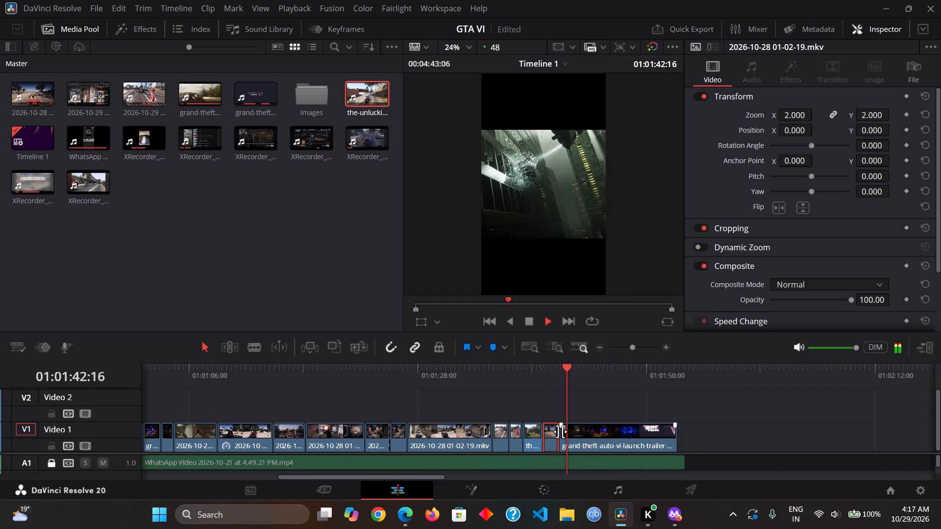
click(537, 376)
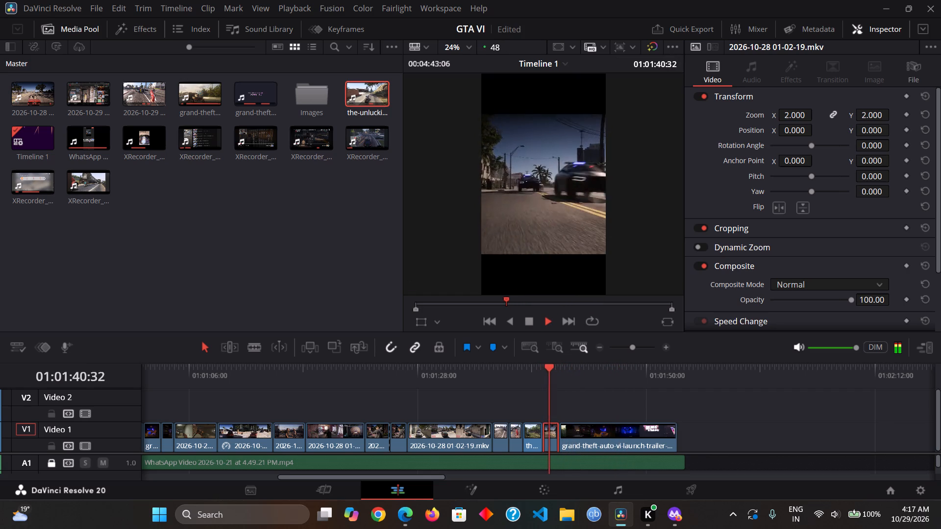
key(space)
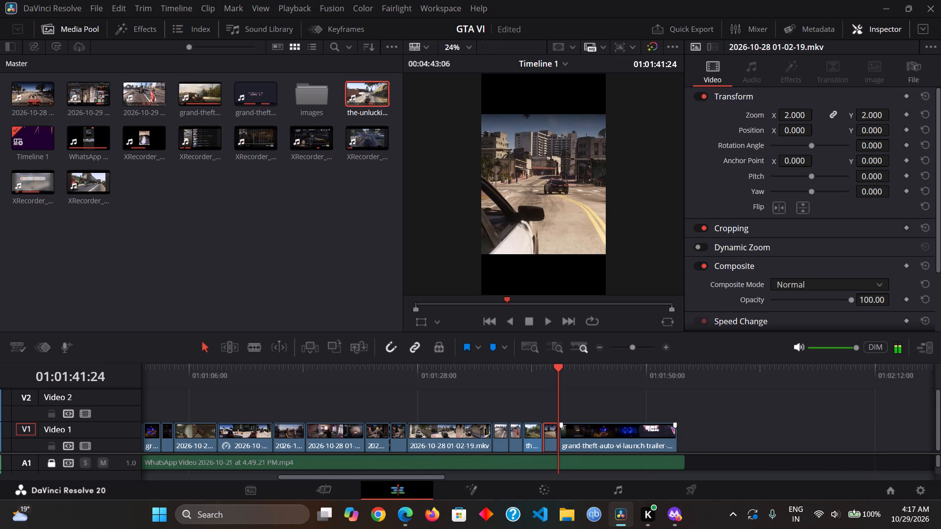
click(551, 369)
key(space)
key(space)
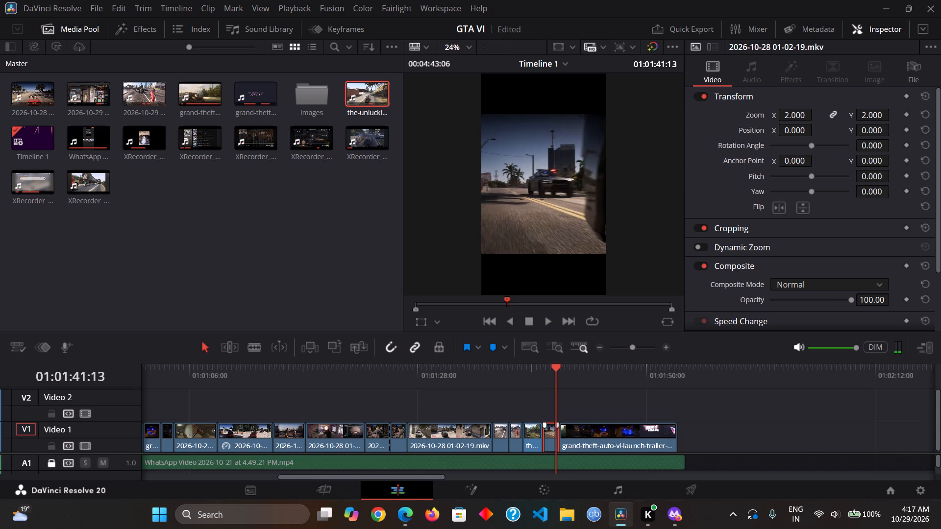
double_click(667, 345)
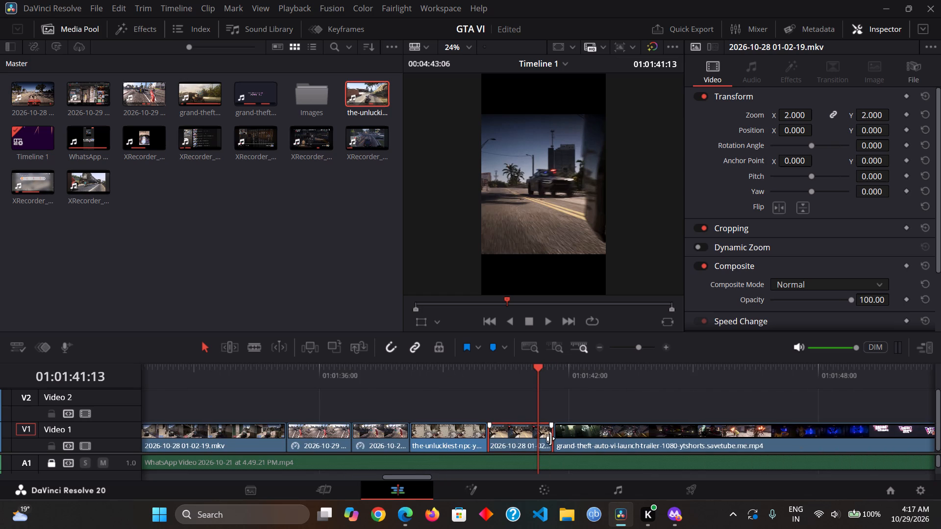
drag(549, 439, 537, 438)
click(557, 436)
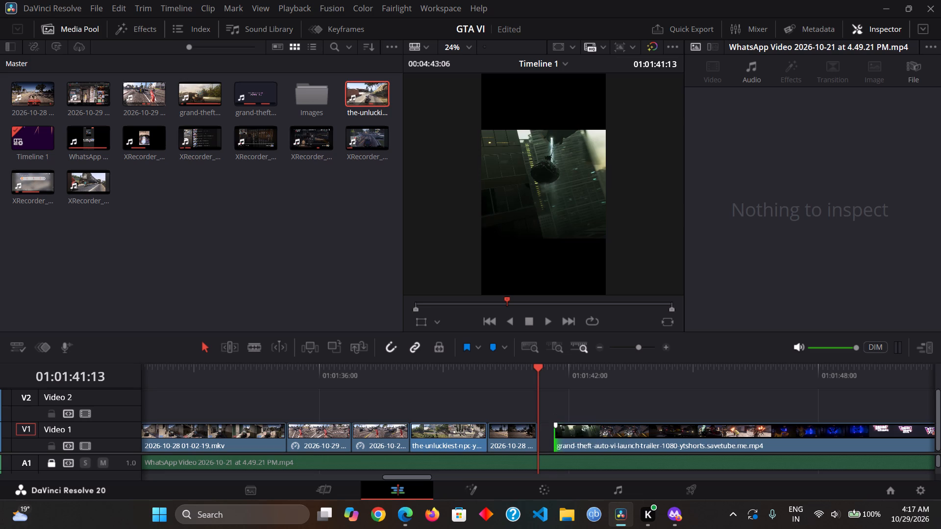
key(ctrl+z)
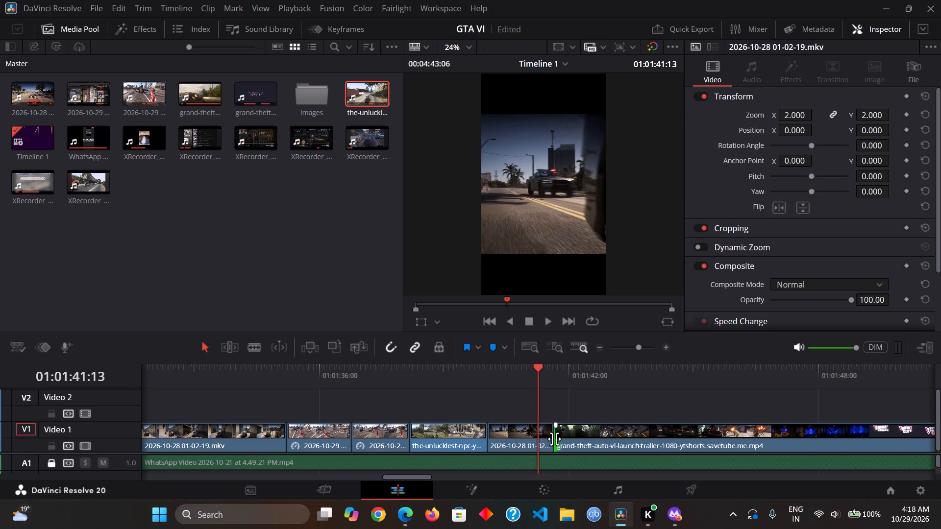
drag(549, 437, 536, 437)
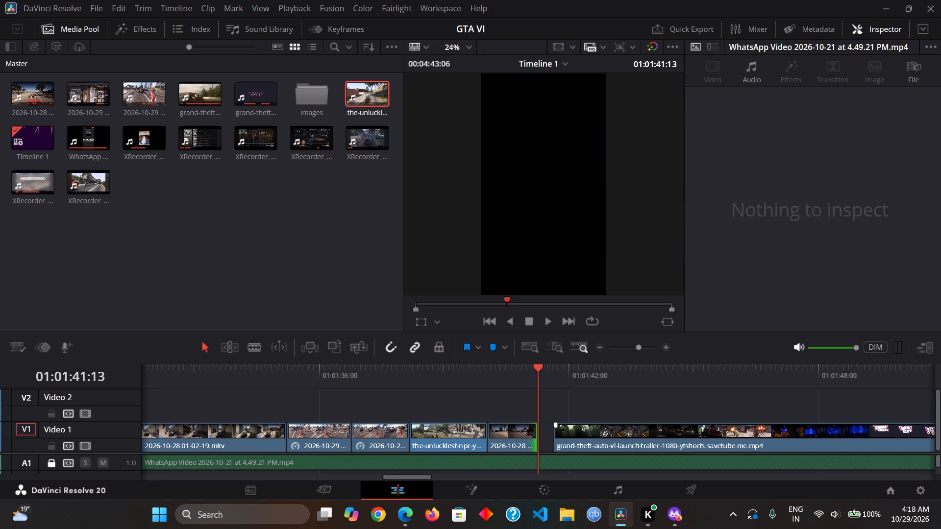
Move the launch trailer clip on Video 1 earlier to close the gap after the trimmed clip, and play it through to its end.
drag(589, 437, 576, 438)
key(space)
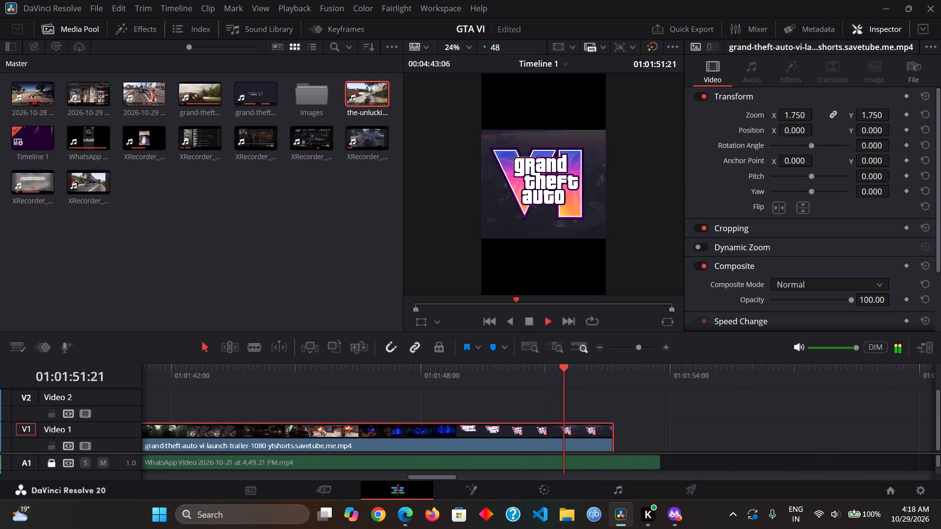
double_click(598, 351)
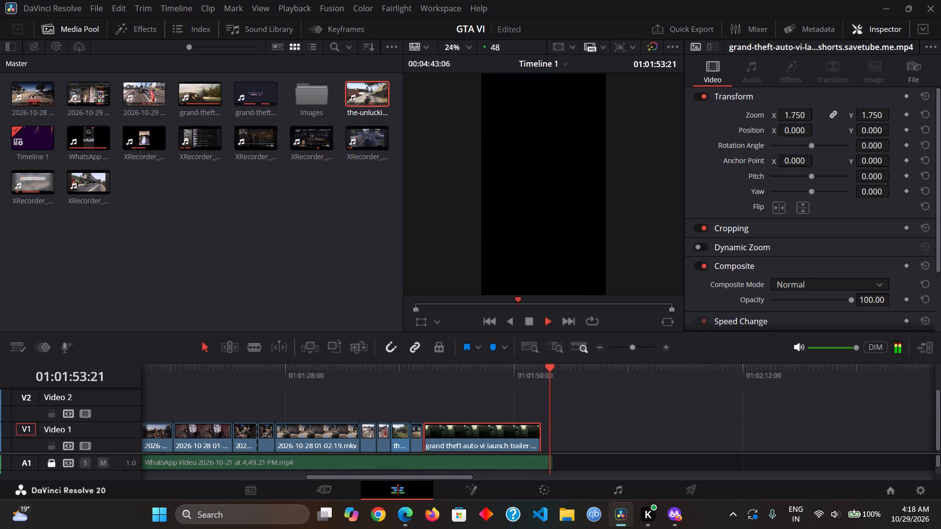
Replay the launch trailer clip to its end and extend that end to about 01:01:57.
drag(525, 385, 462, 376)
key(space)
key(space)
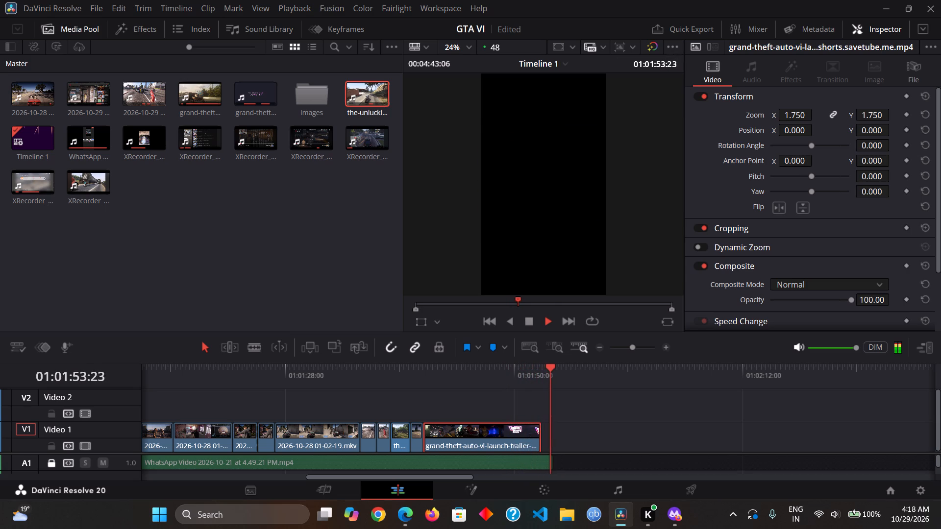
key(space)
drag(537, 434, 587, 447)
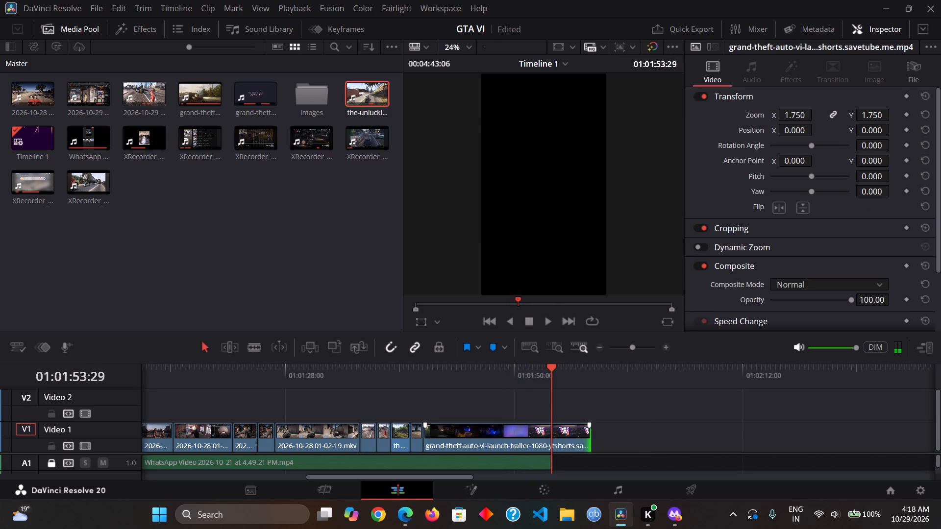
Play the extended trailer footage through the logo and release date card, and extend the clip's end to its source limit.
click(536, 377)
key(space)
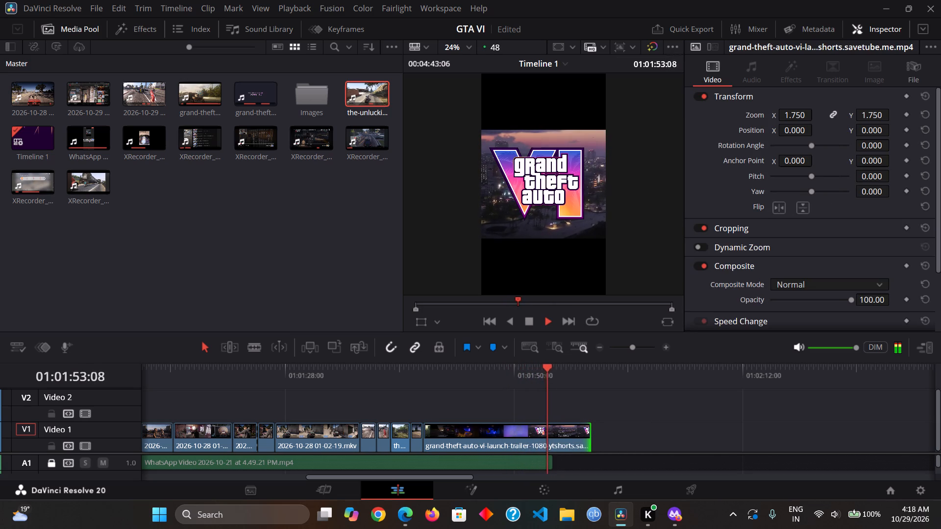
key(space)
key(space)
key(space)
key(space)
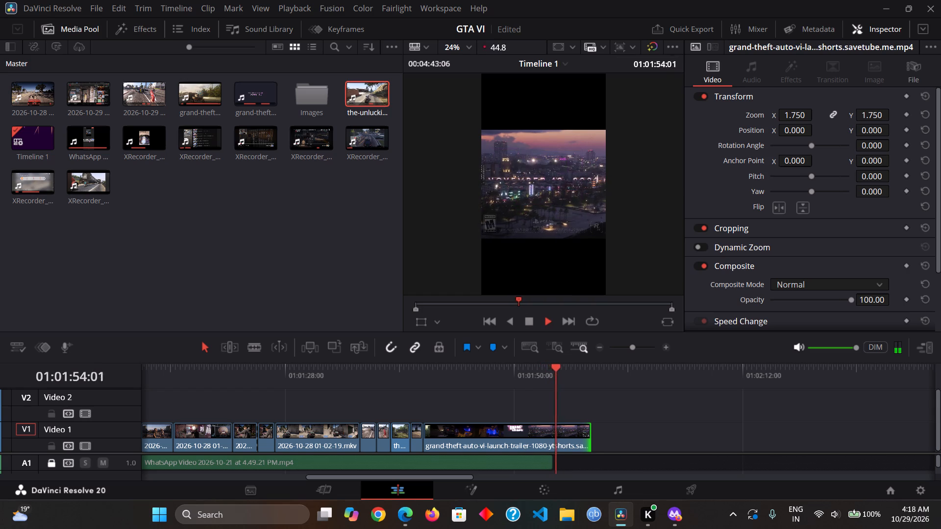
key(space)
key(space)
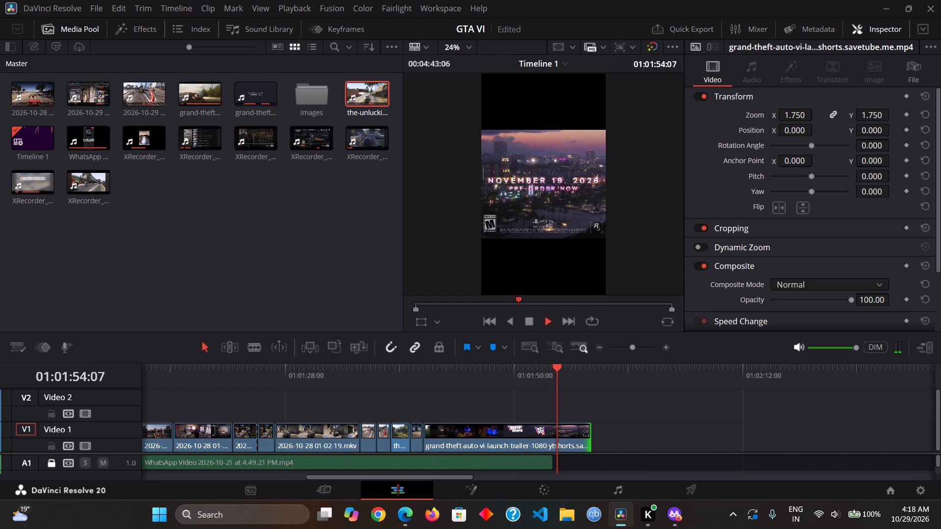
key(space)
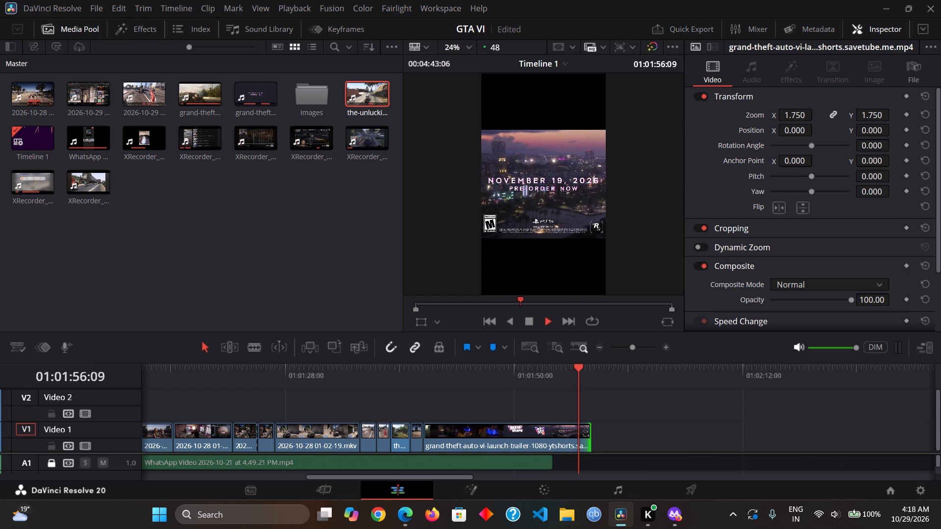
key(space)
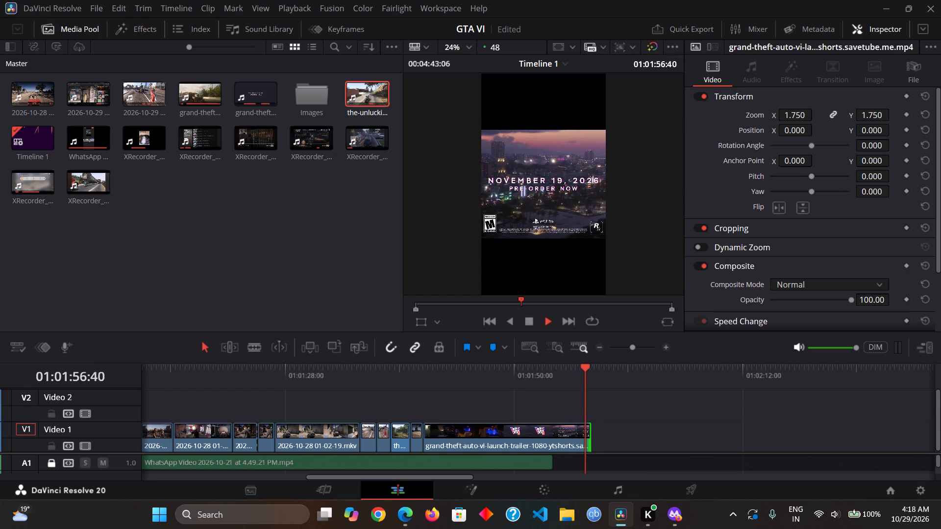
drag(588, 438, 695, 439)
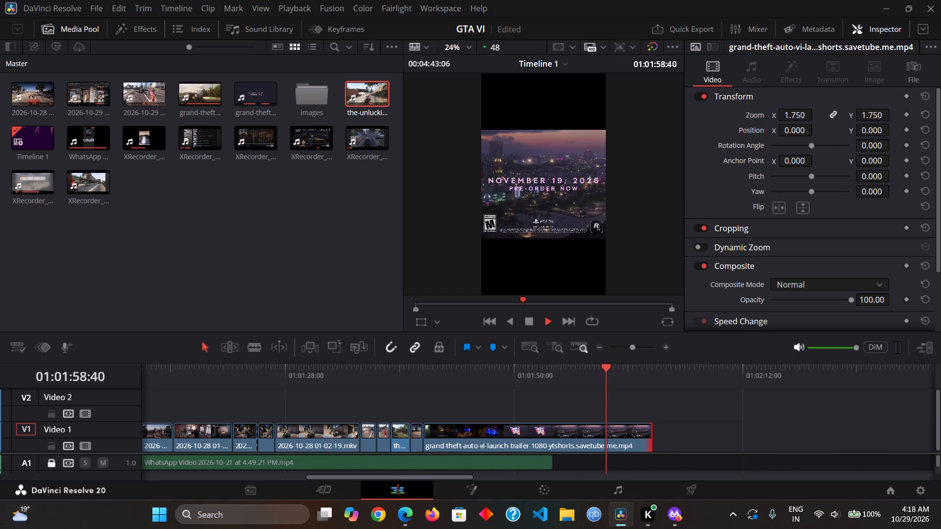
Play the end of the release date card and trim the launch trailer clip's end to about 01:01:59, removing the Rockstar logo.
key(space)
key(space)
key(space)
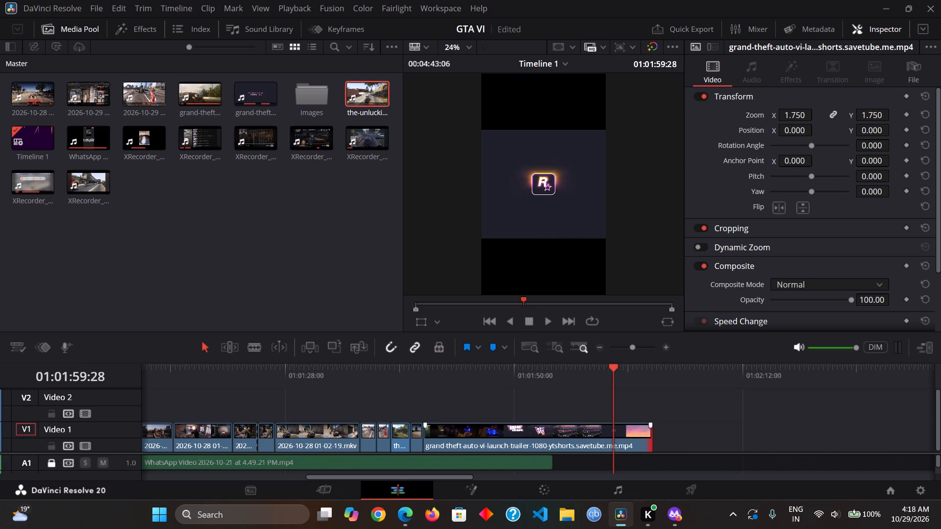
drag(607, 376, 588, 371)
key(space)
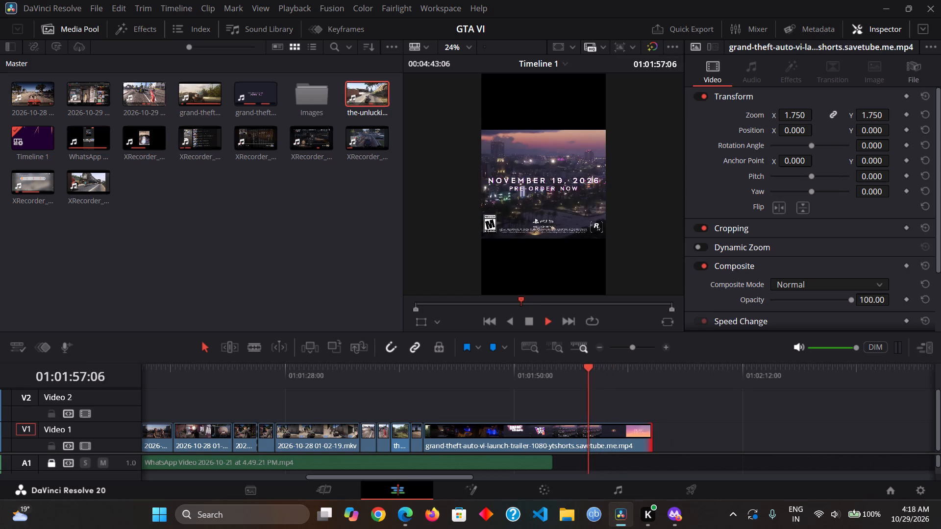
key(space)
key(space)
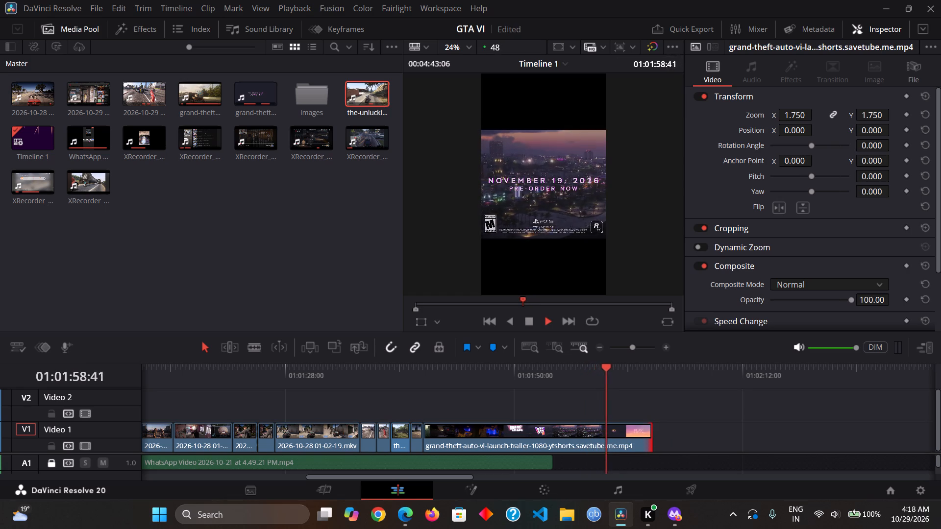
key(space)
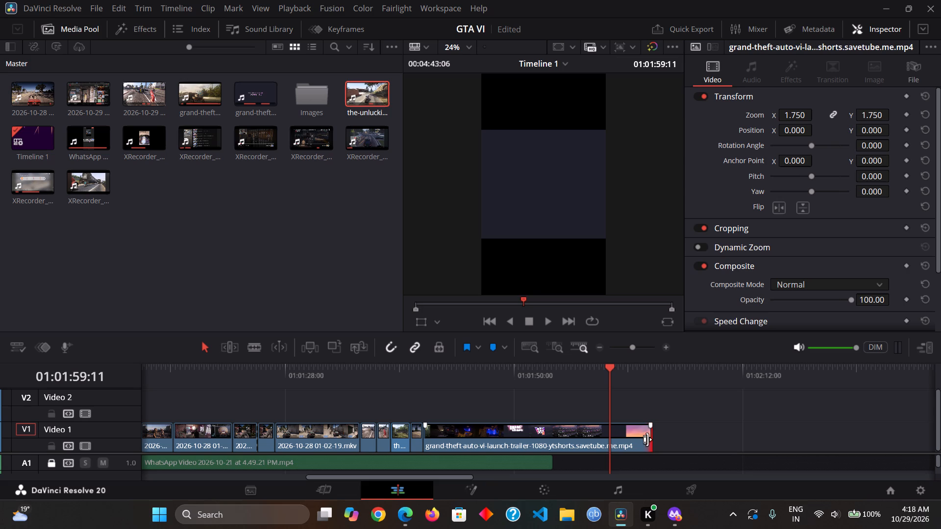
drag(647, 439, 607, 434)
Play back the launch trailer clip from its start through the GTA VI logo to the release date card.
drag(520, 384, 421, 384)
key(space)
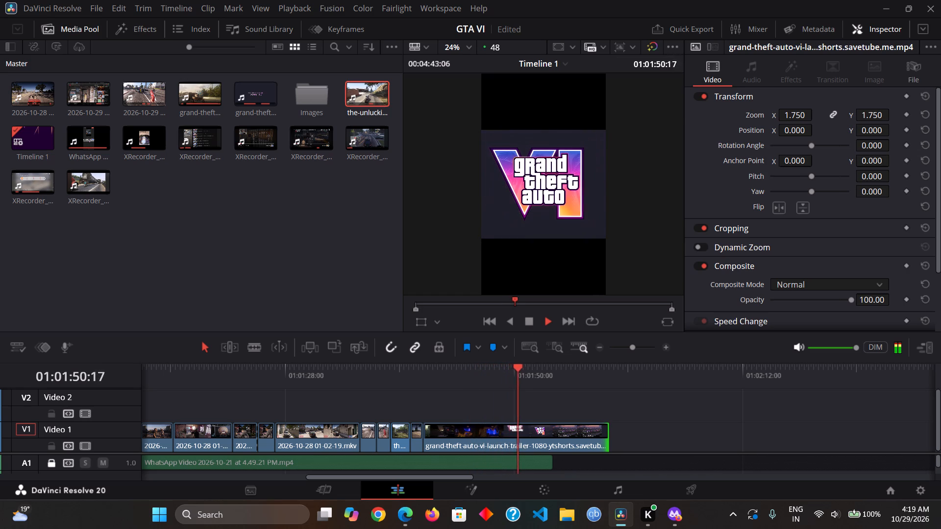
key(space)
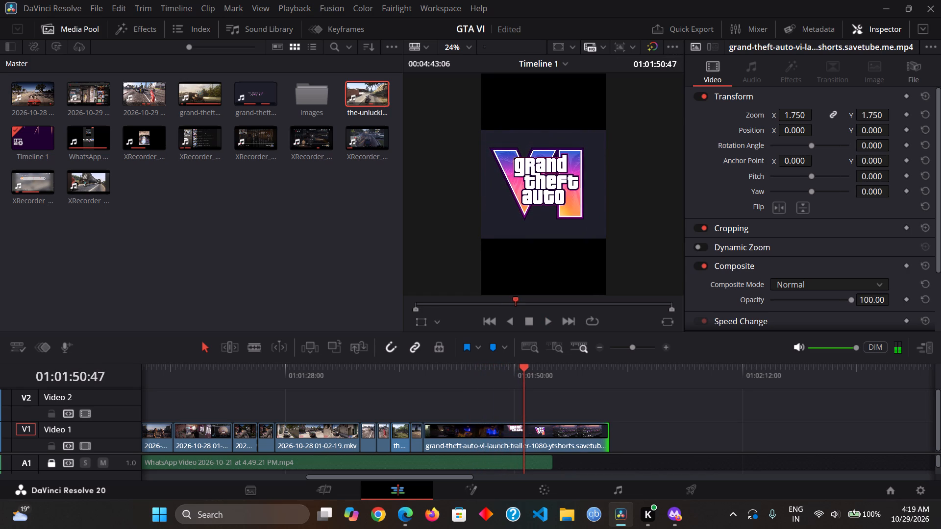
key(space)
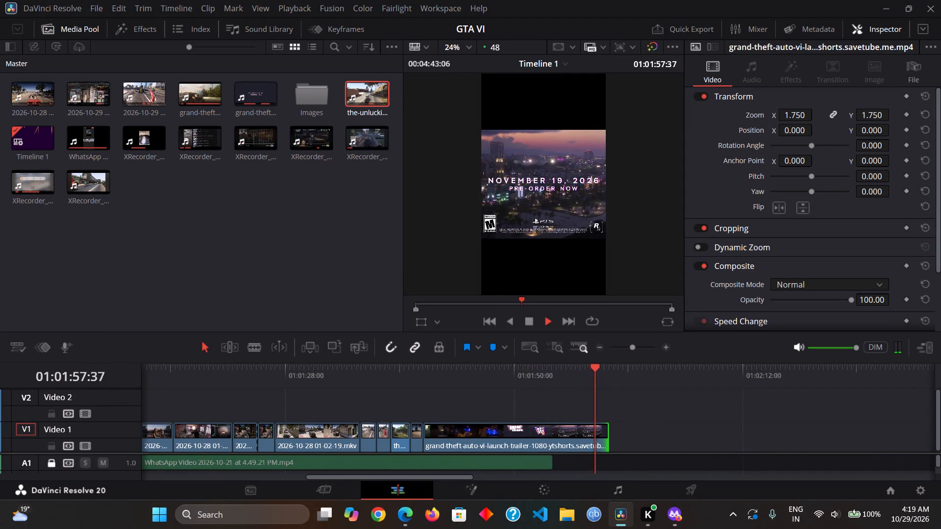
key(space)
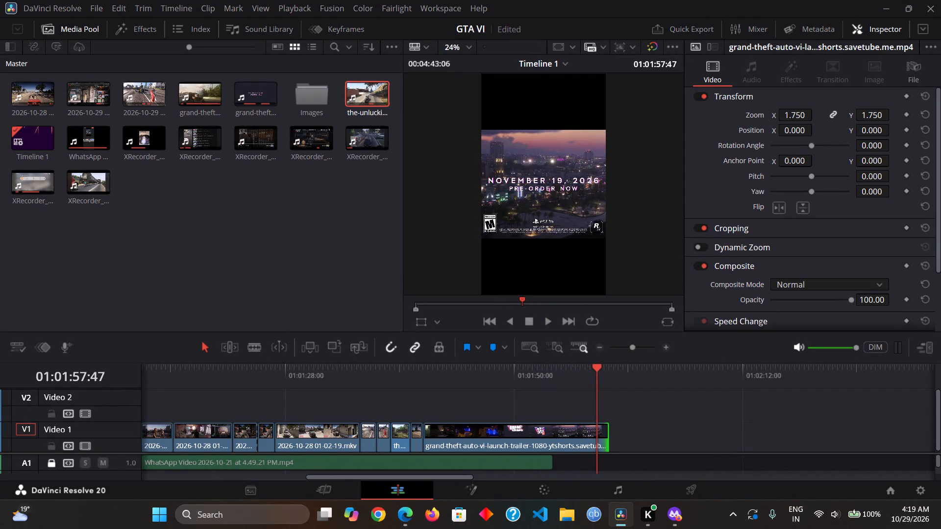
Replay the section from the unluckiest NPC clip through the short car clip into the launch trailer's logo to review the cuts.
double_click(668, 350)
scroll(555, 423, right, 2)
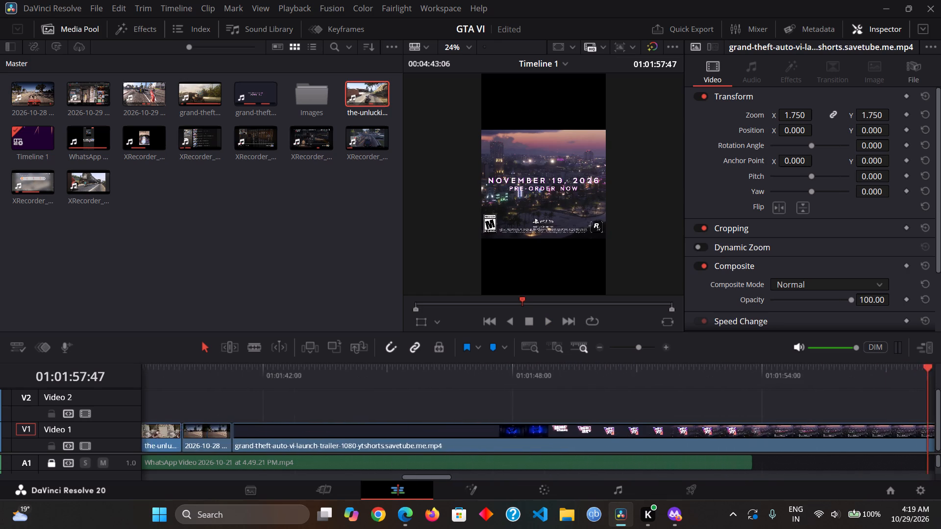
scroll(572, 416, right, 1)
click(599, 347)
scroll(512, 401, right, 2)
click(546, 377)
key(space)
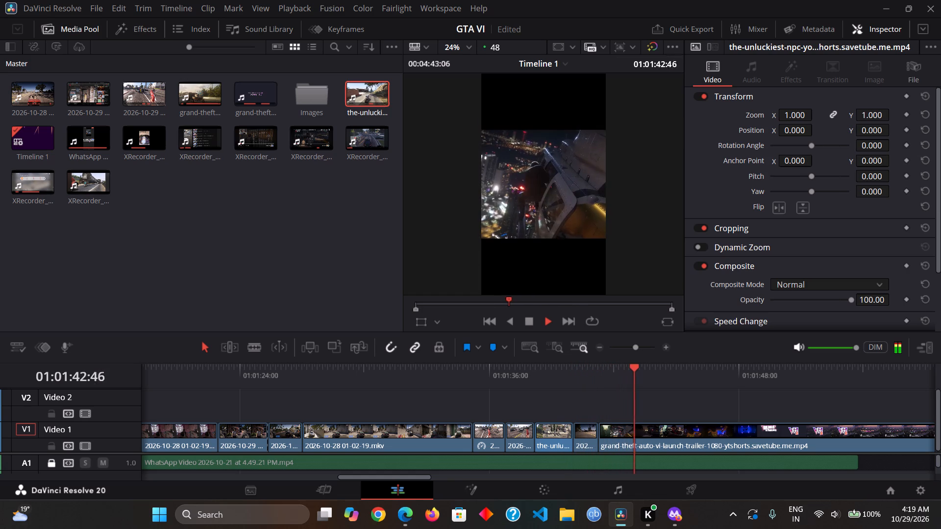
key(space)
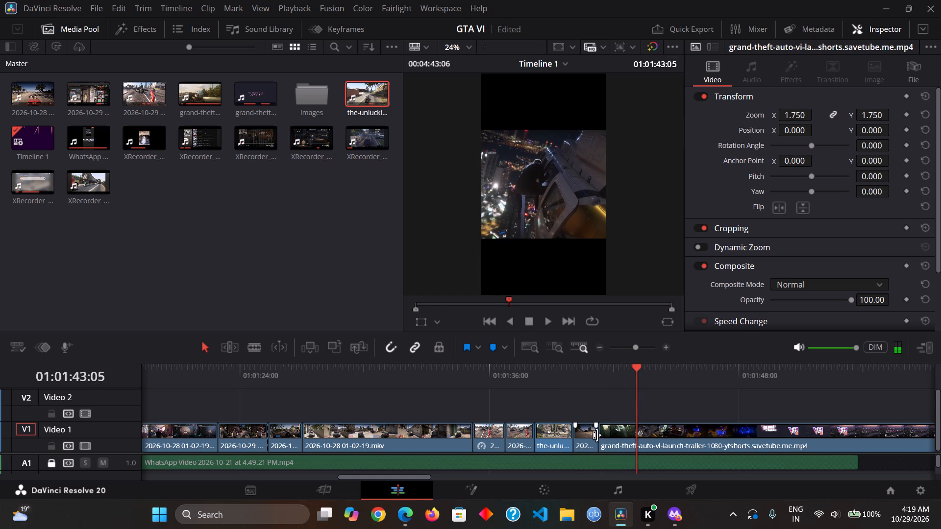
click(582, 370)
key(space)
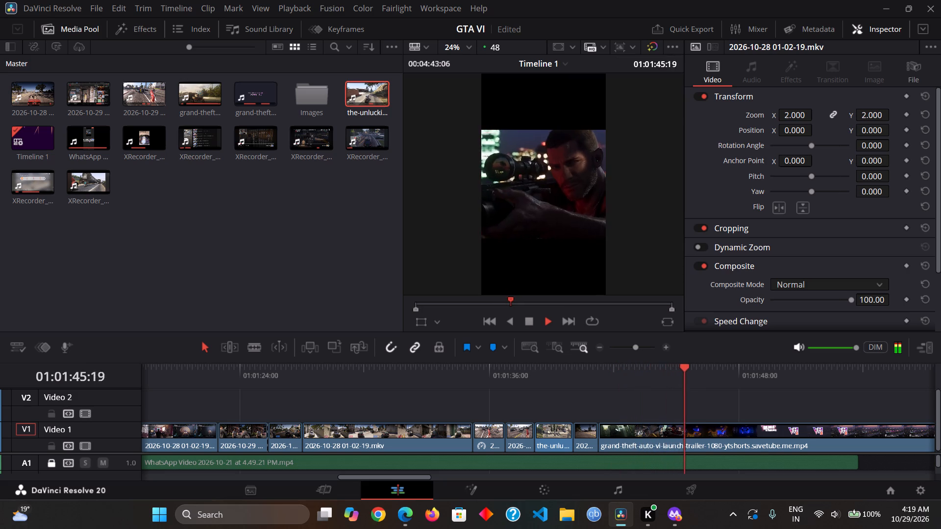
scroll(712, 403, left, 1)
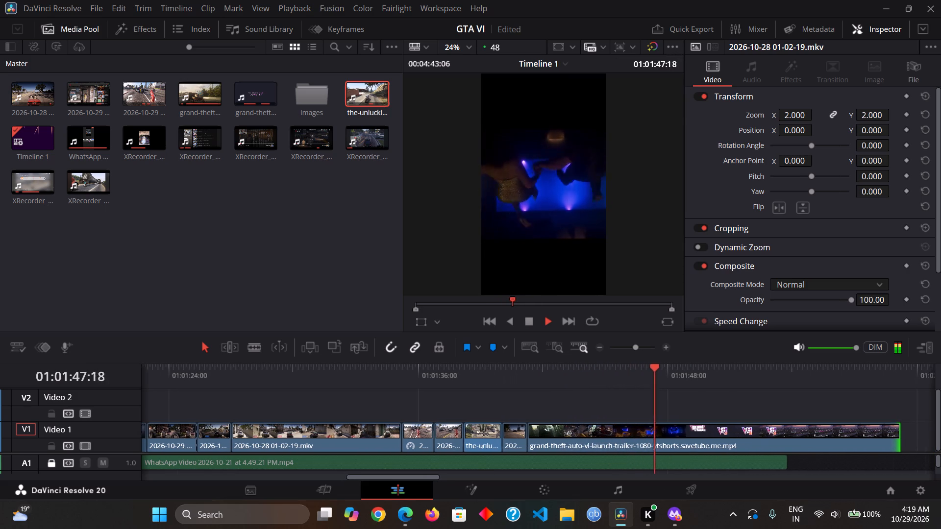
scroll(712, 403, left, 1)
key(space)
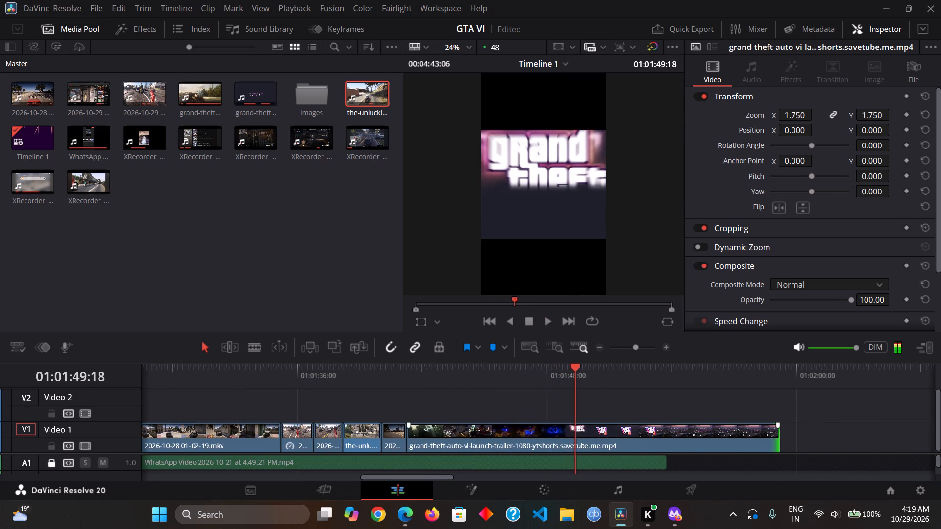
Find the frame just before the logo appears in the launch trailer clip and split the clip there, at 01:01:49:10.
right_click(571, 436)
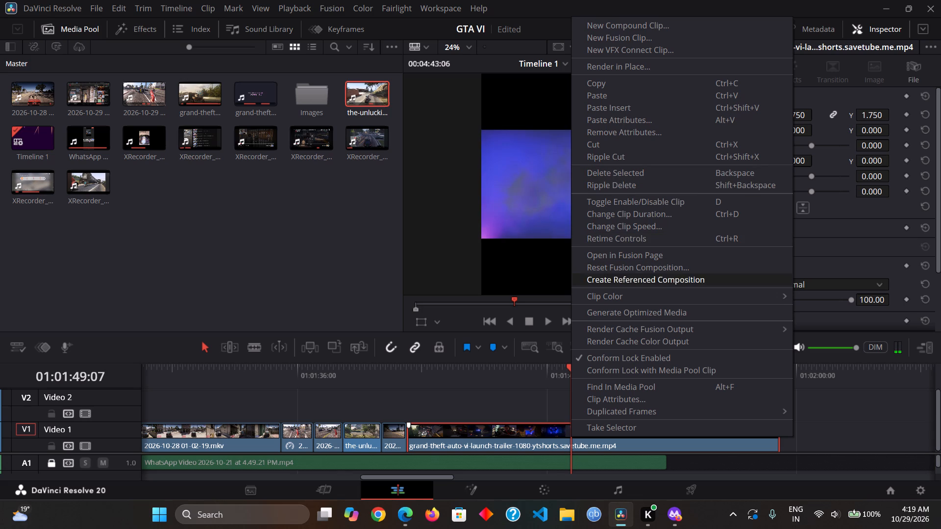
click(346, 257)
drag(568, 381, 554, 377)
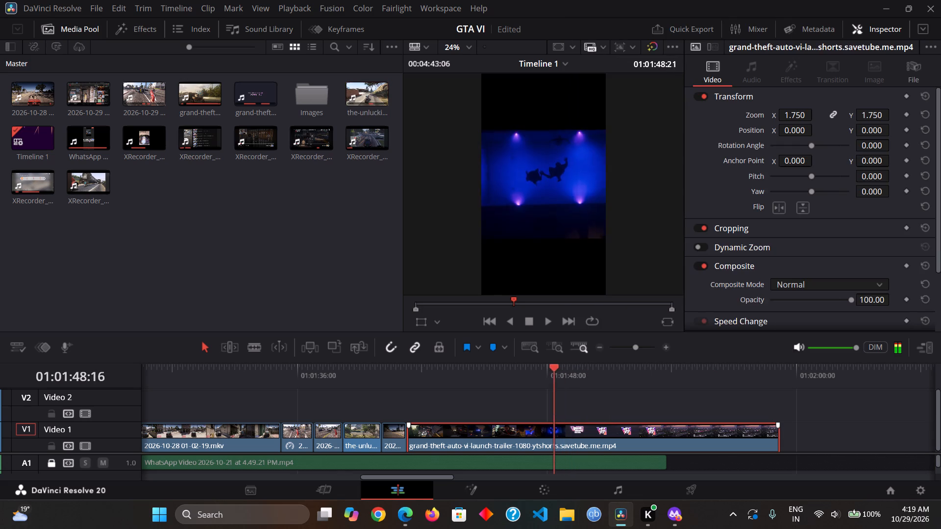
drag(554, 377, 551, 377)
key(space)
key(space)
key(space)
key(space)
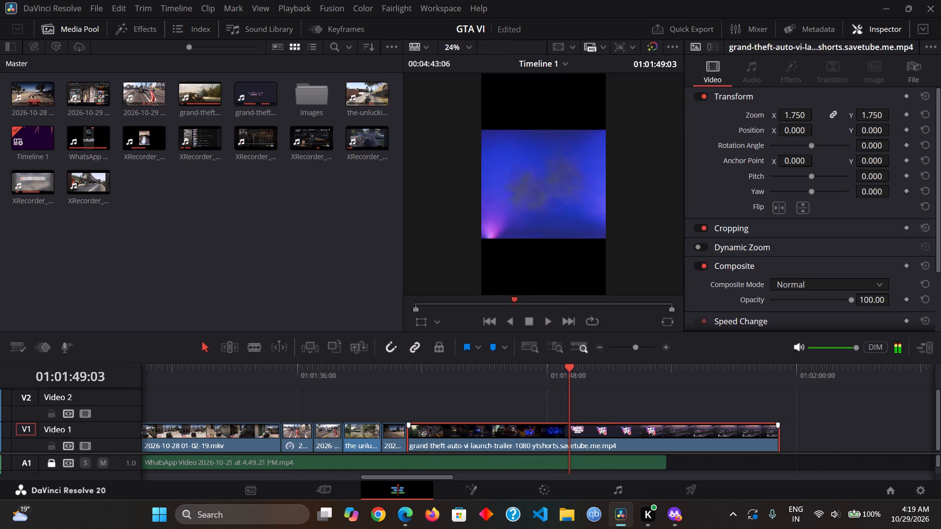
key(space)
key(space)
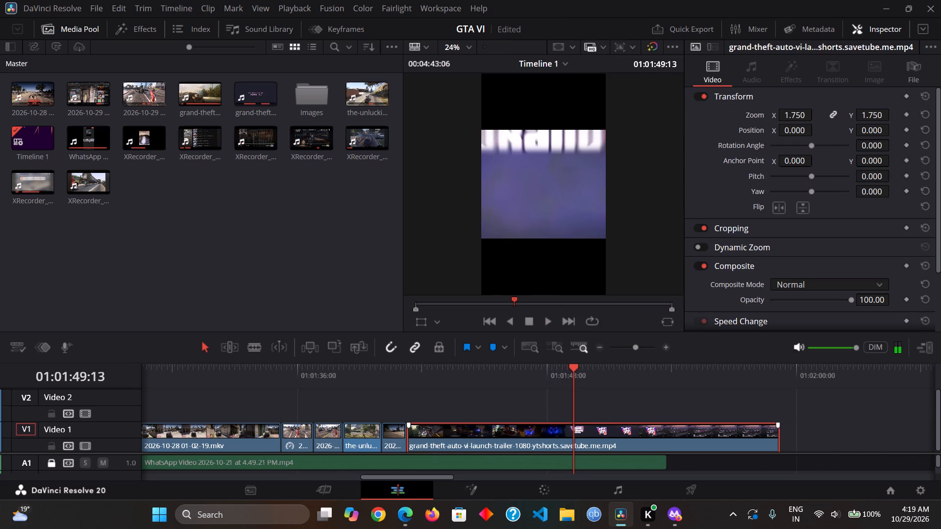
key(Left)
key(Left)
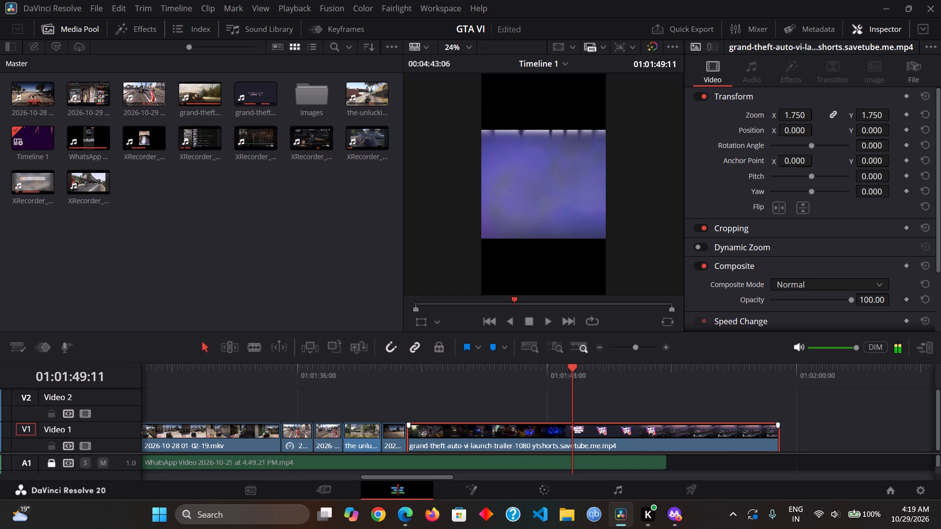
key(Left)
key(Left)
key(Right)
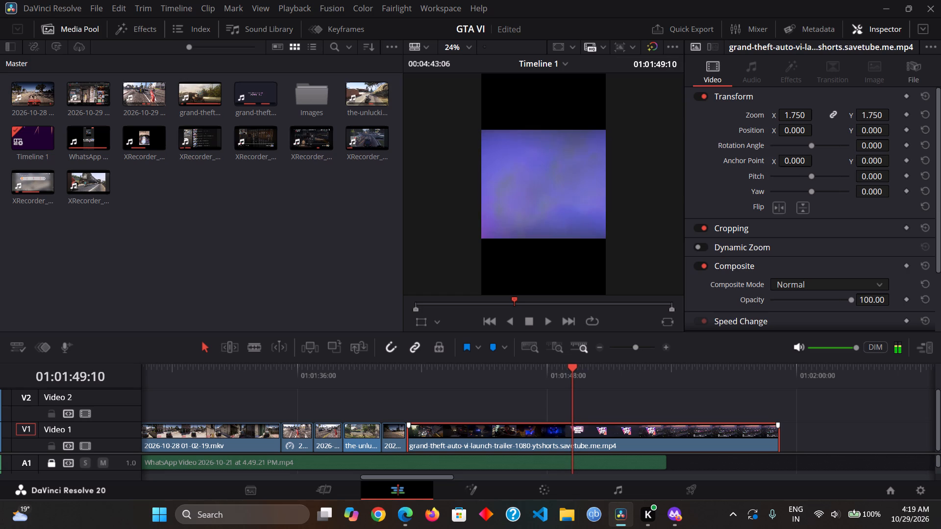
key(Right)
key(Right)
key(Left)
key(Left)
key(b)
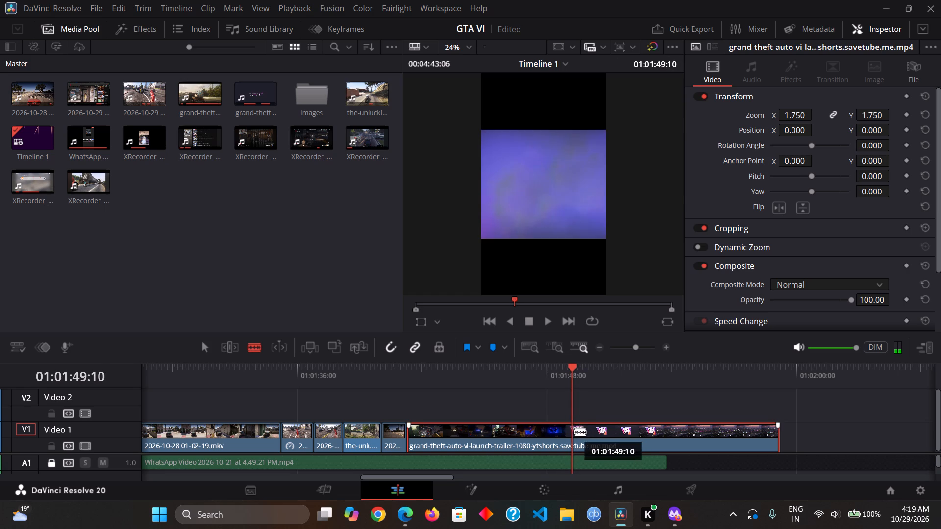
click(574, 432)
key(a)
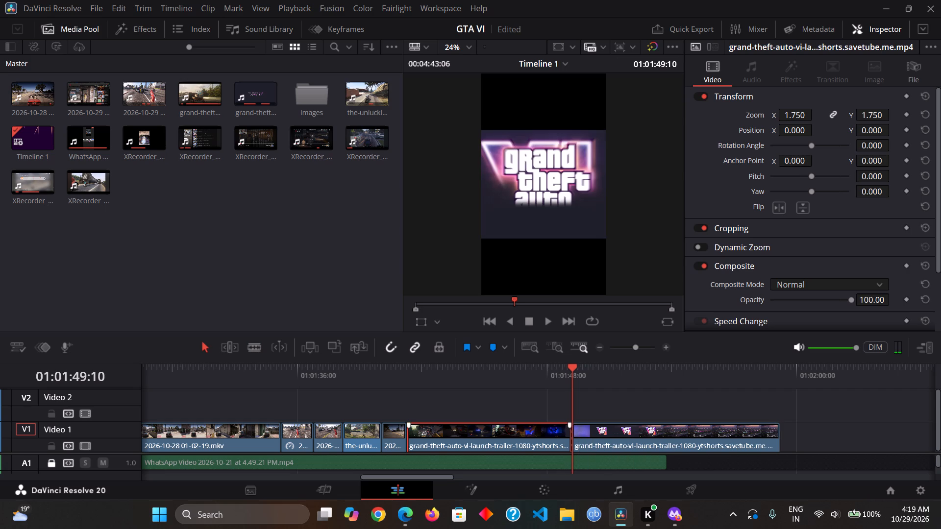
Play across the new split and increase the clip speed of the launch trailer part with the logo and release date.
click(541, 377)
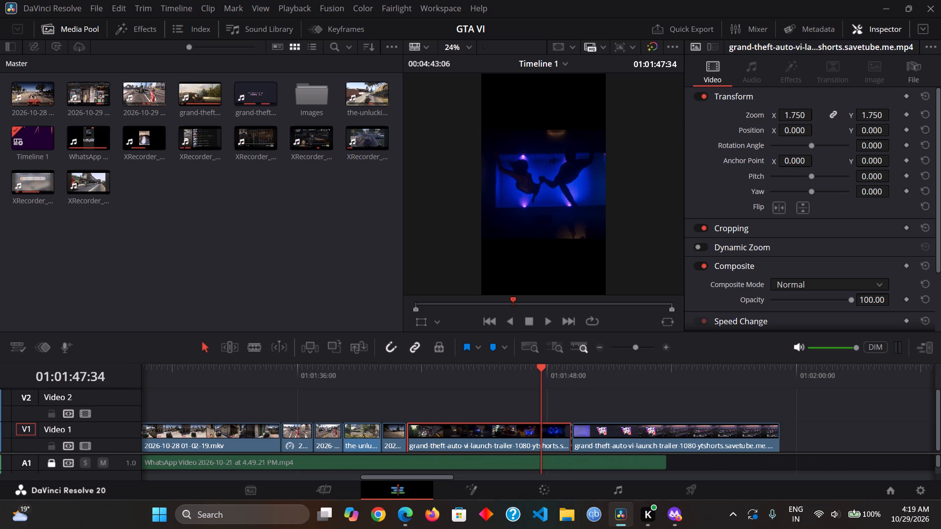
key(space)
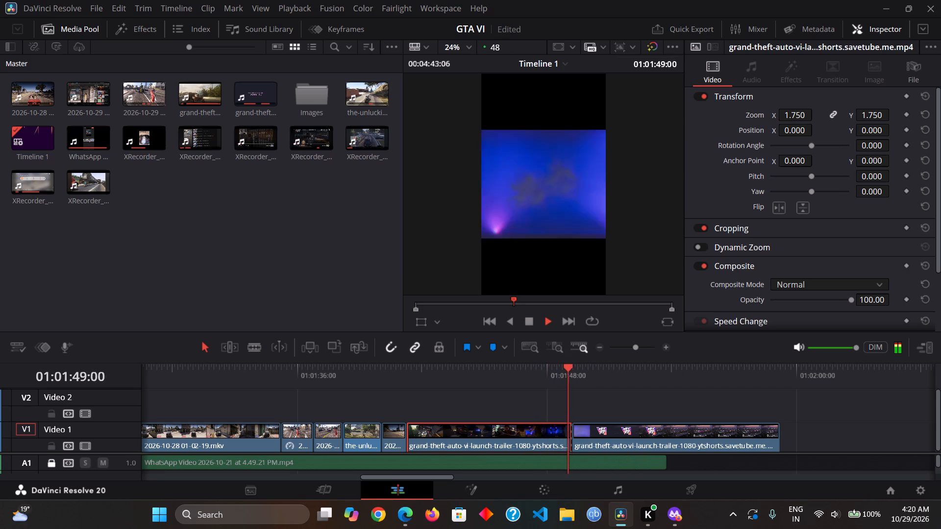
key(space)
click(612, 428)
right_click(627, 438)
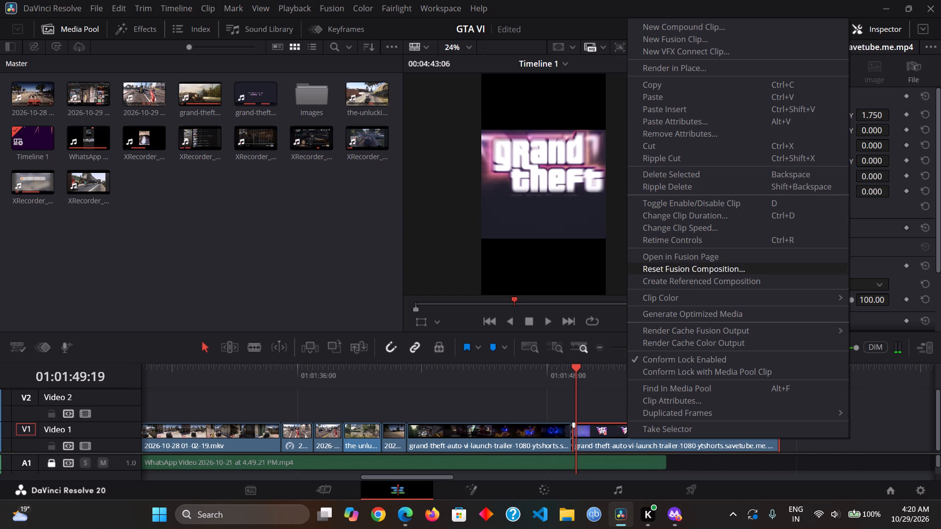
click(704, 232)
drag(656, 262, 658, 262)
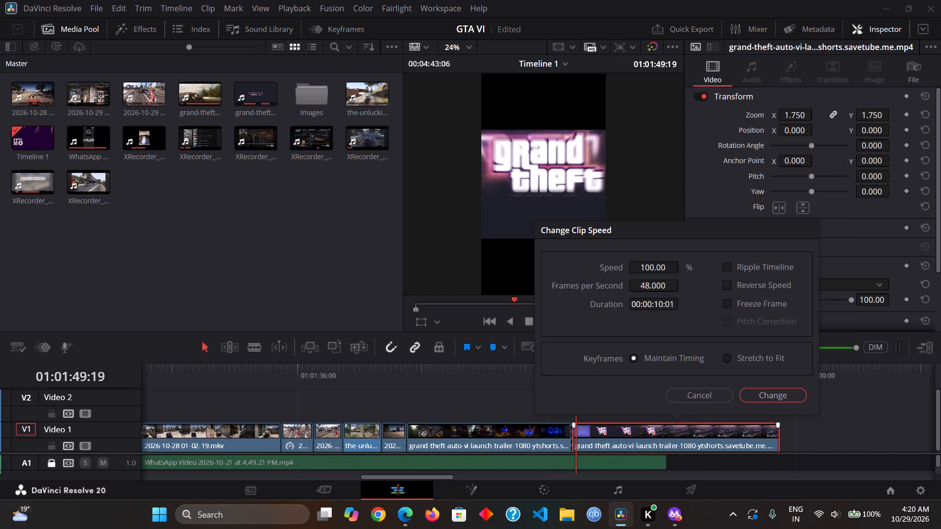
drag(658, 262, 671, 273)
click(771, 392)
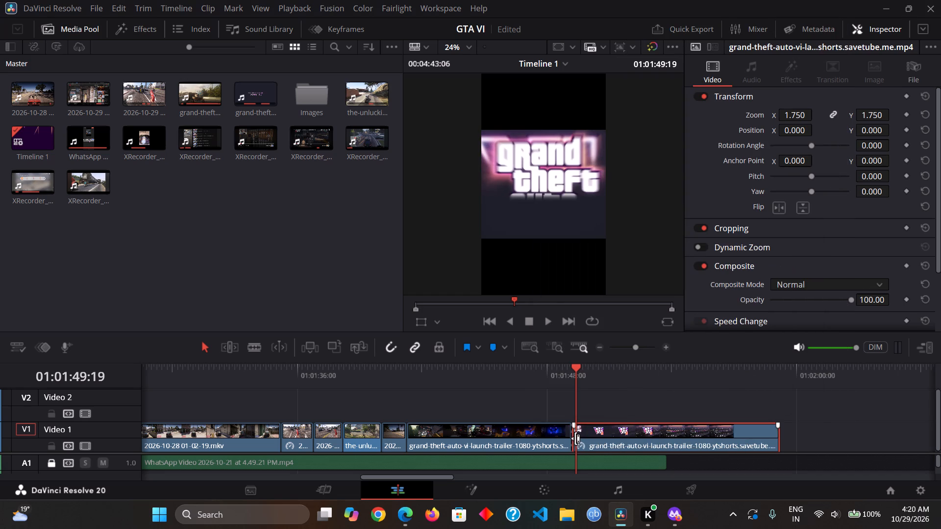
Set the clip speed of the launch trailer part before the logo to 90%.
click(482, 380)
click(510, 438)
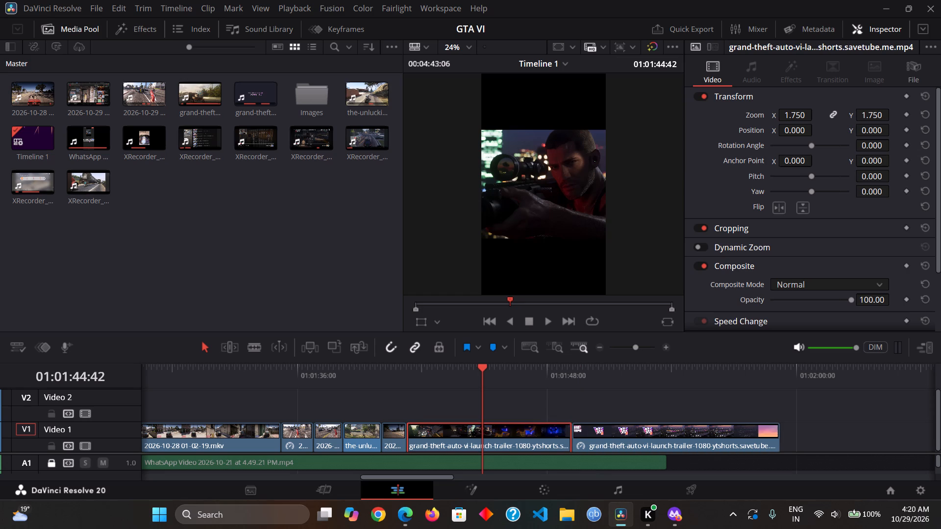
right_click(512, 435)
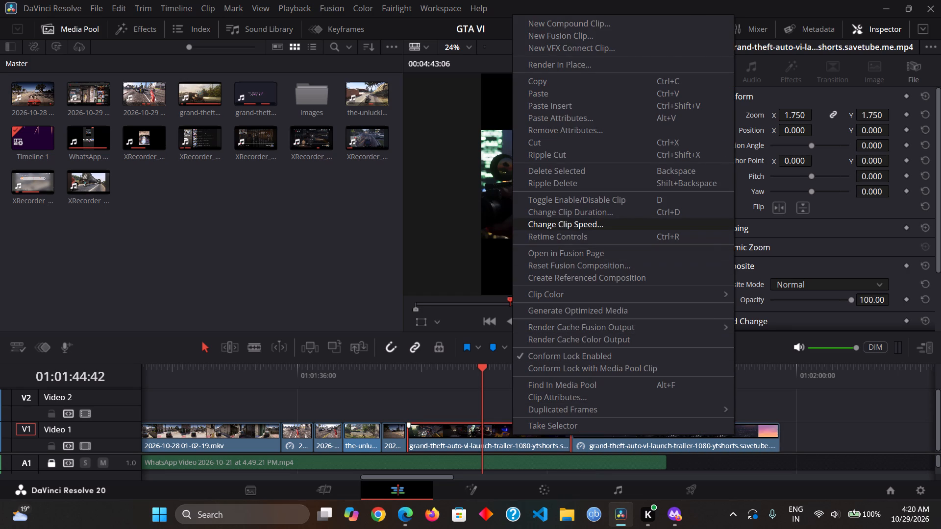
click(586, 225)
drag(485, 266, 477, 266)
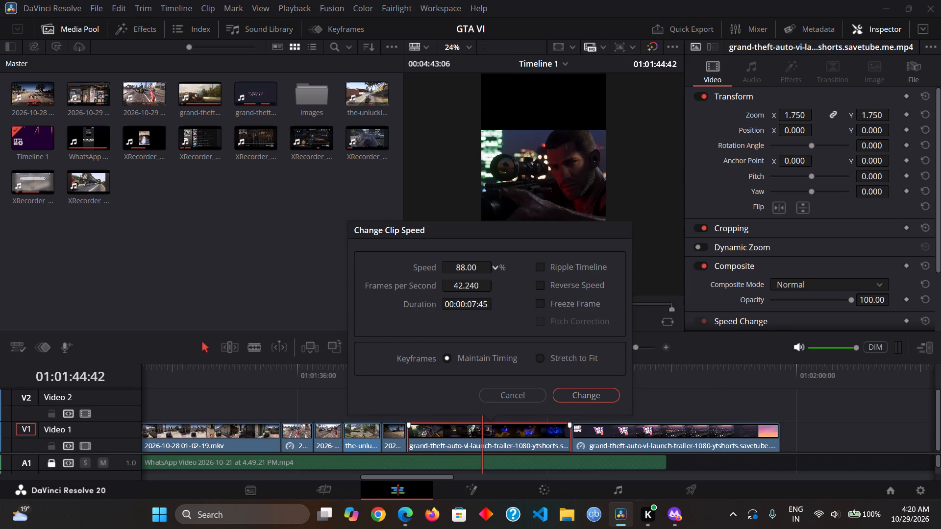
drag(477, 266, 478, 269)
click(592, 396)
Play back the slowed trailer part and roll the cut between the two launch trailer clips to about 01:01:49:45.
drag(451, 379, 410, 381)
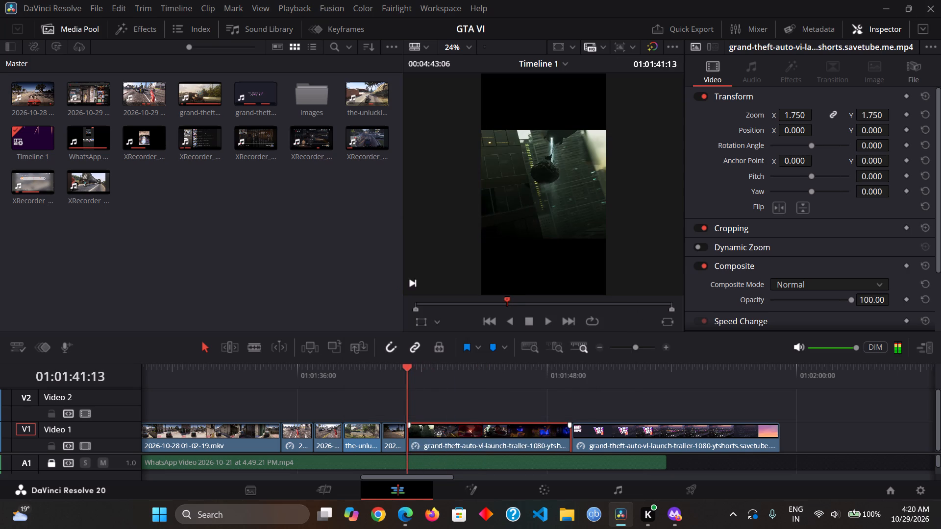
drag(410, 381, 408, 381)
key(space)
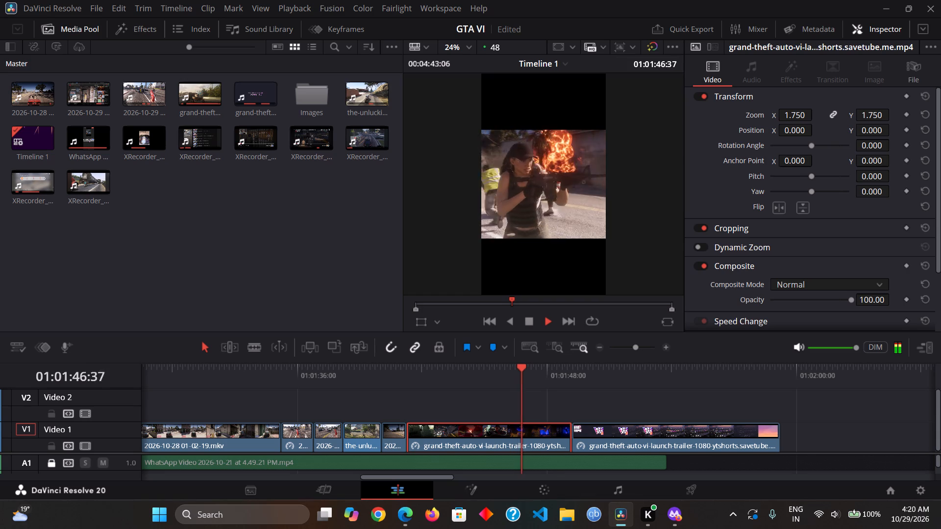
key(space)
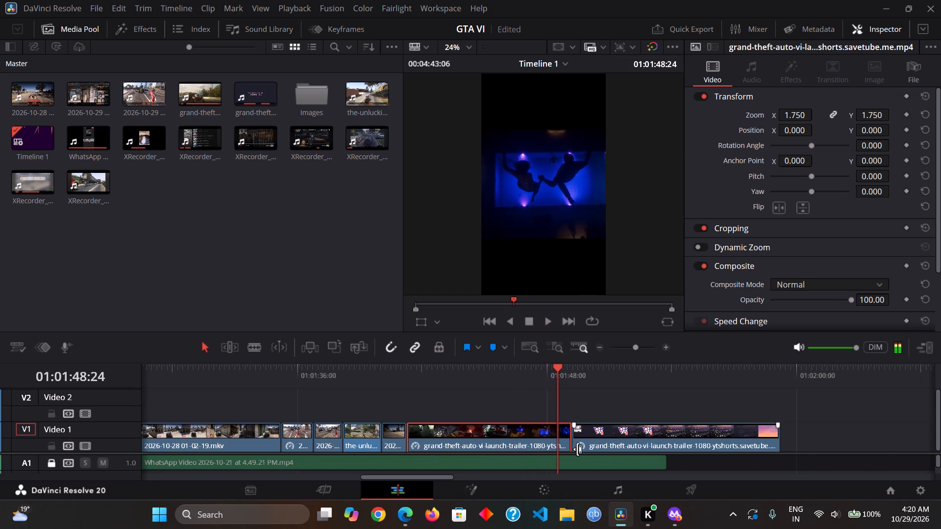
key(space)
key(space)
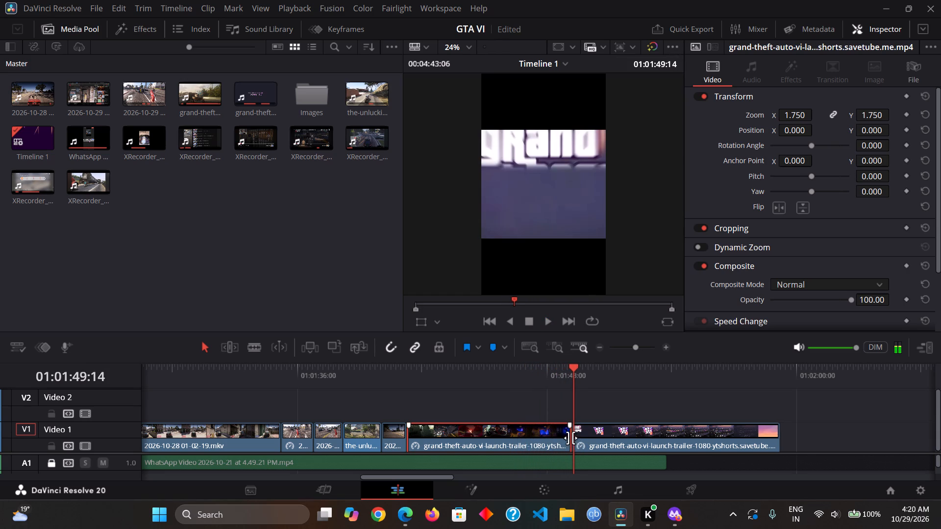
click(569, 437)
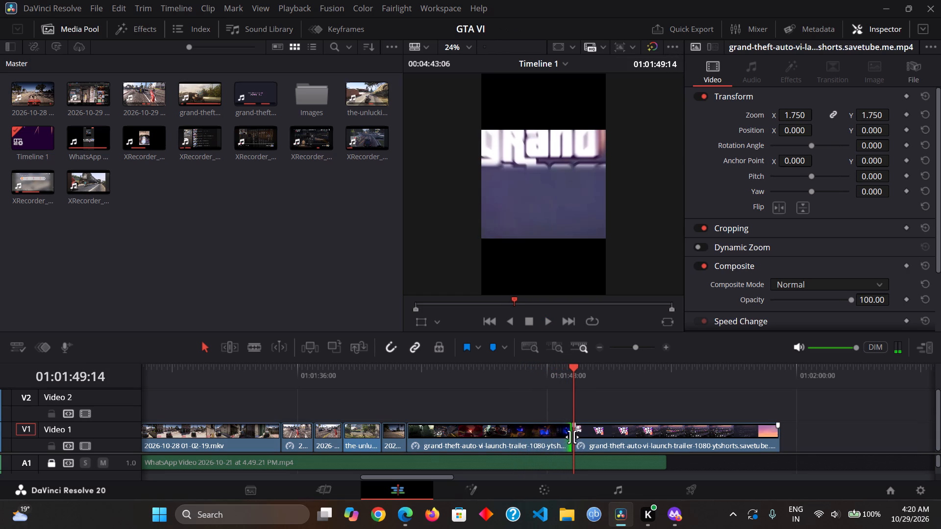
drag(572, 437, 586, 439)
key(space)
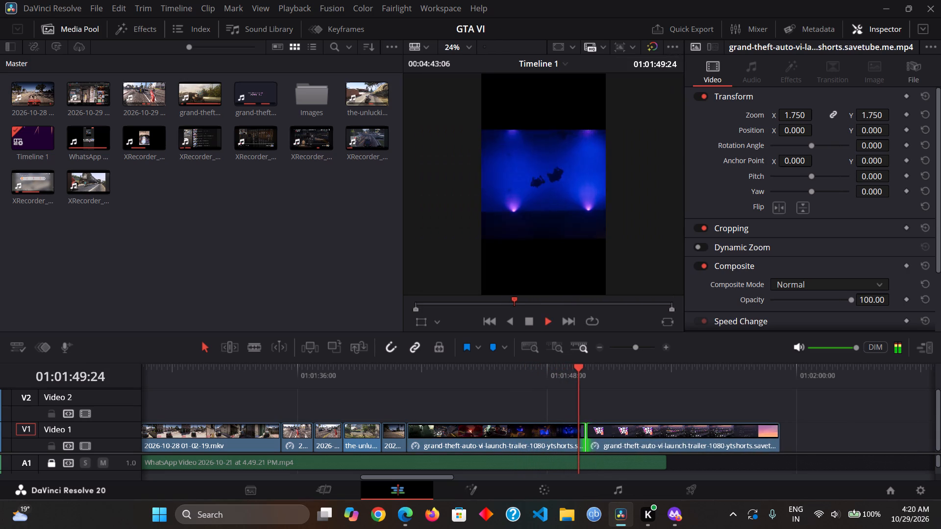
key(space)
key(space)
key(space)
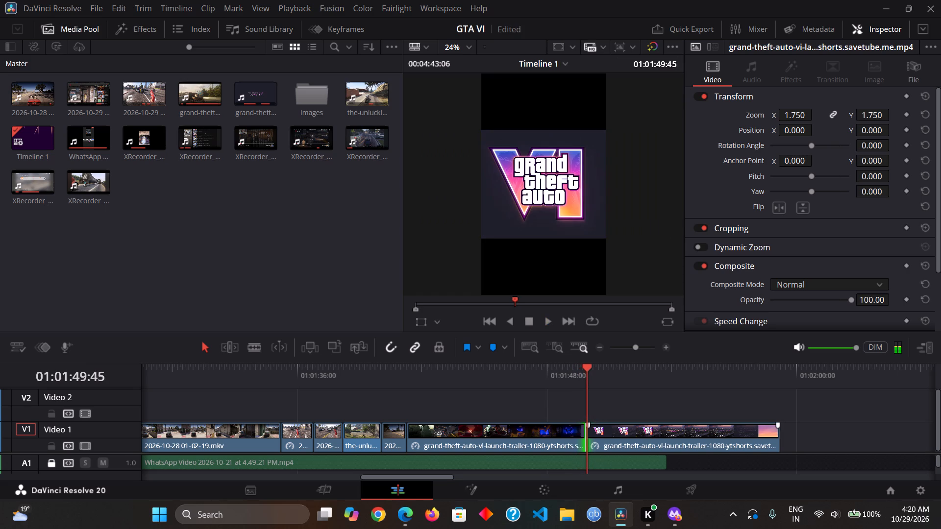
Undo the last roll edit and move the launch trailer logo clip about 2 seconds later on Video 1, leaving a gap.
key(ctrl+z)
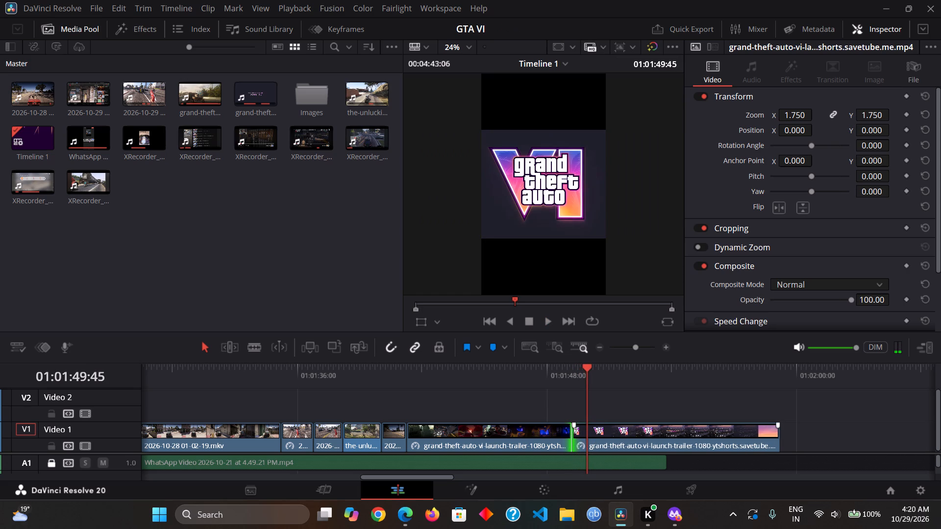
drag(578, 438, 584, 439)
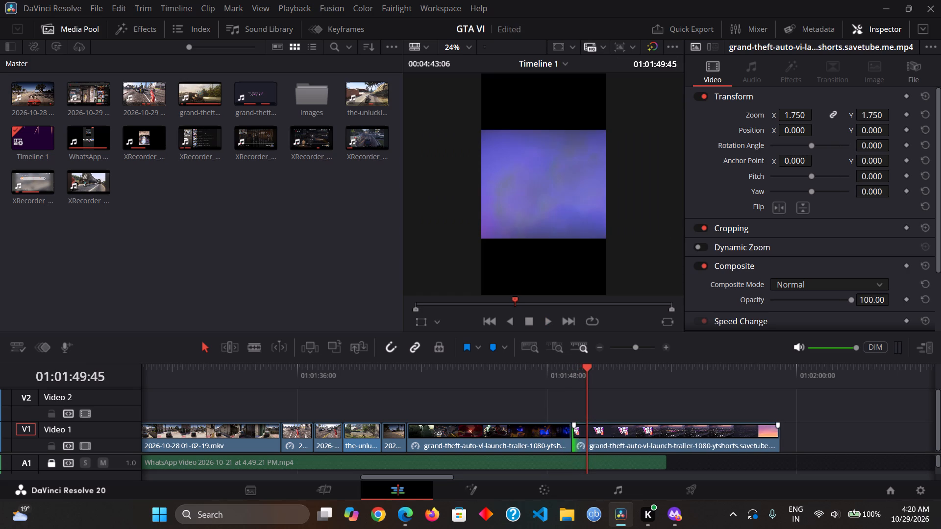
drag(608, 434, 649, 433)
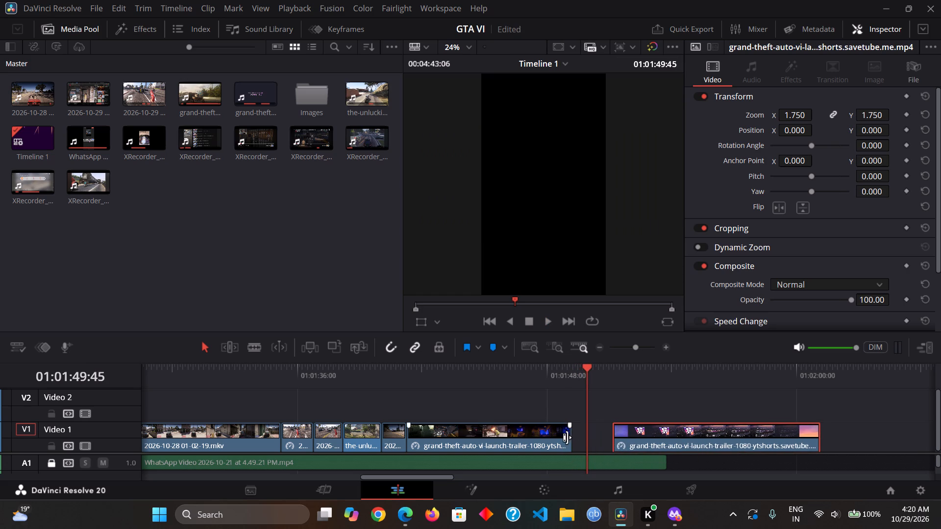
Extend the end of the launch trailer clip before the gap, then trim it to the last frame before the logo appears, about 01:01:50:05.
drag(567, 437, 591, 439)
click(555, 370)
key(space)
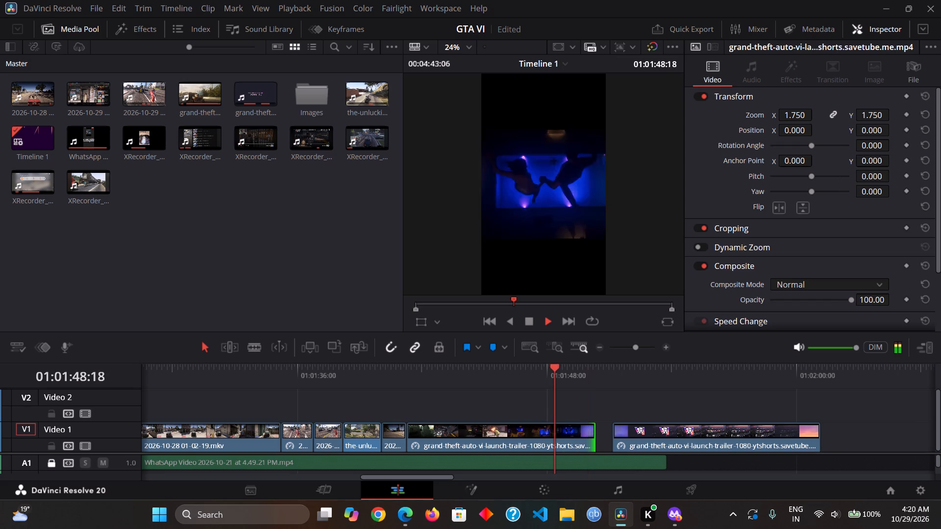
key(space)
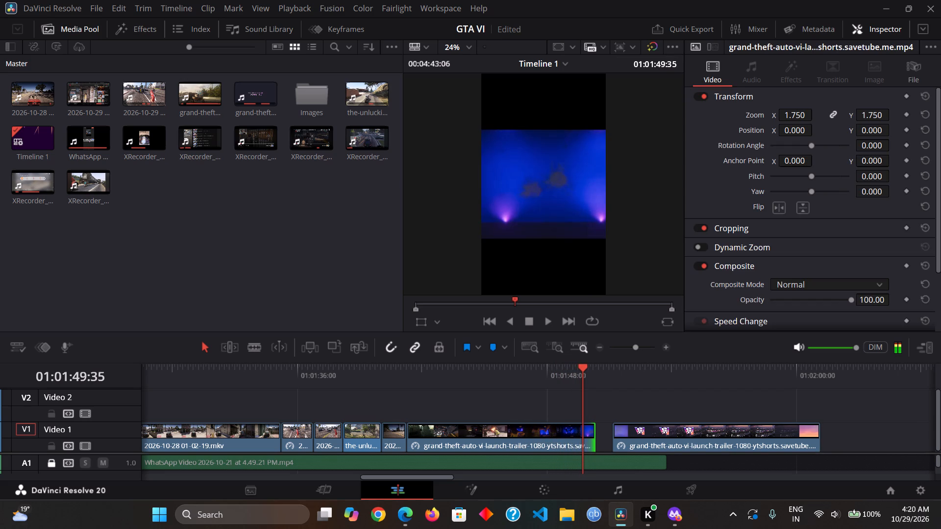
key(space)
key(space)
key(space)
key(space)
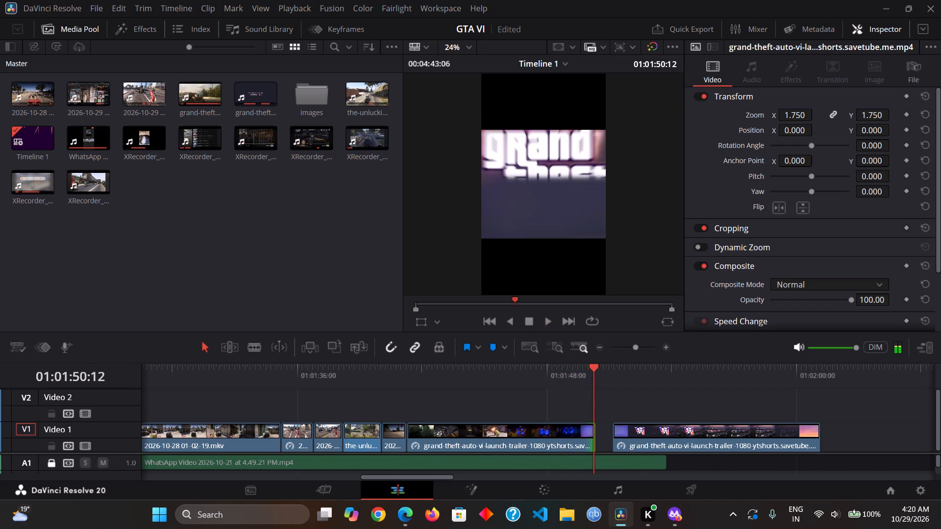
key(Left)
key(Left)
key(Left)
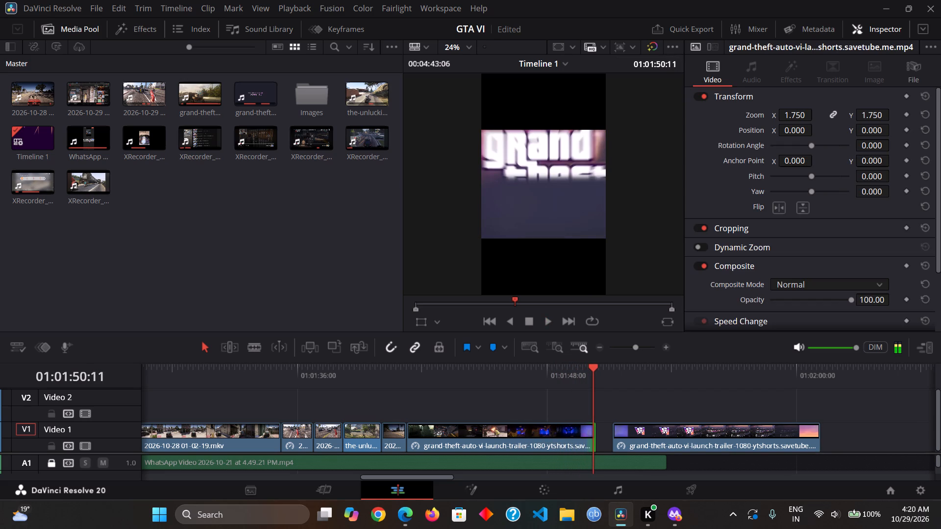
key(Left)
key(Left)
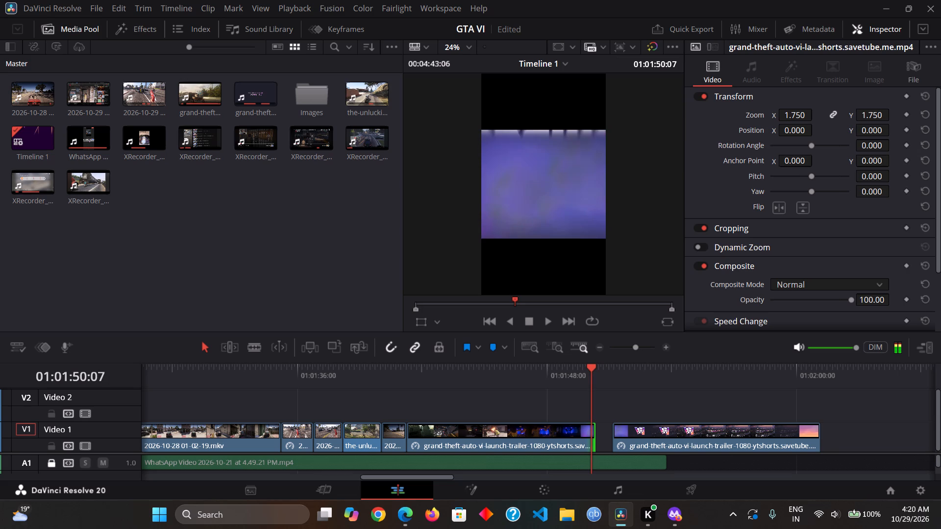
key(Left)
key(Left)
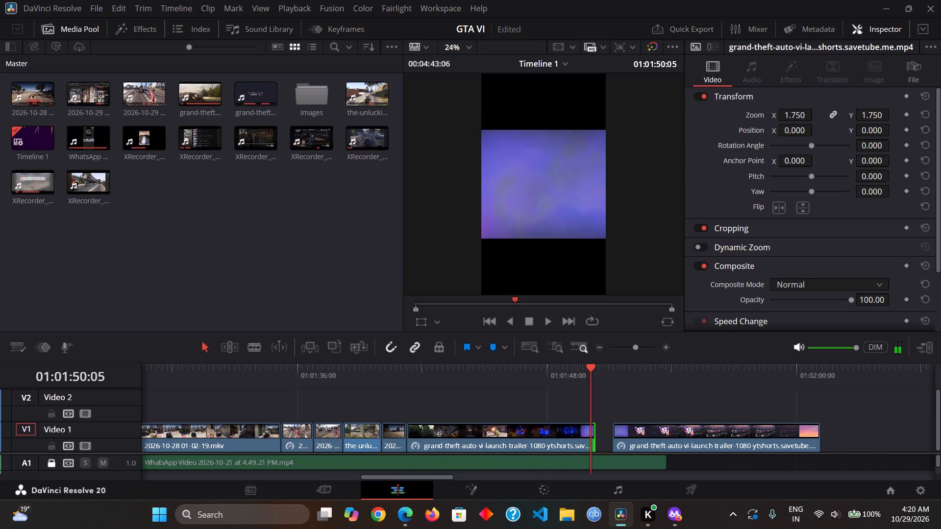
click(593, 436)
Move the launch trailer logo clip back to close the gap and meet the end of the preceding trailer clip.
key(space)
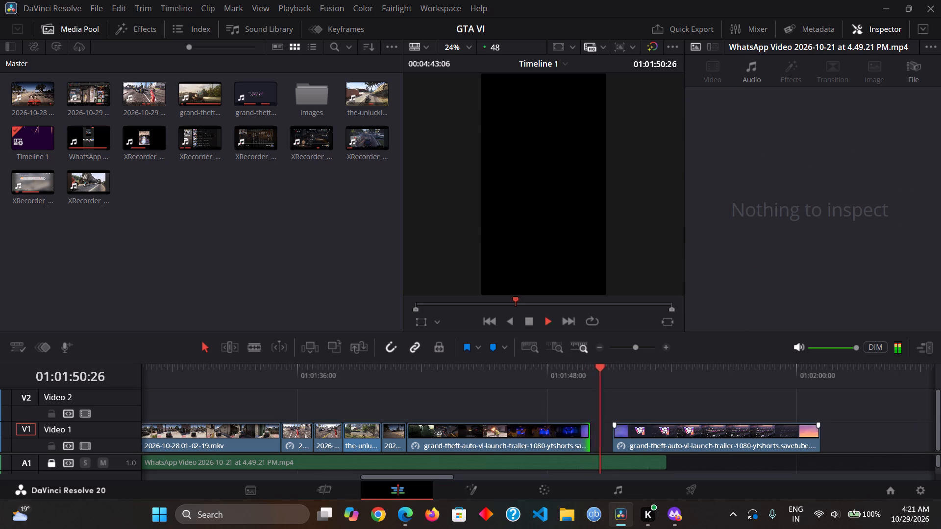
drag(667, 433, 646, 433)
Play across the new join and through the logo, release date and Rockstar ending to check the timing.
click(583, 376)
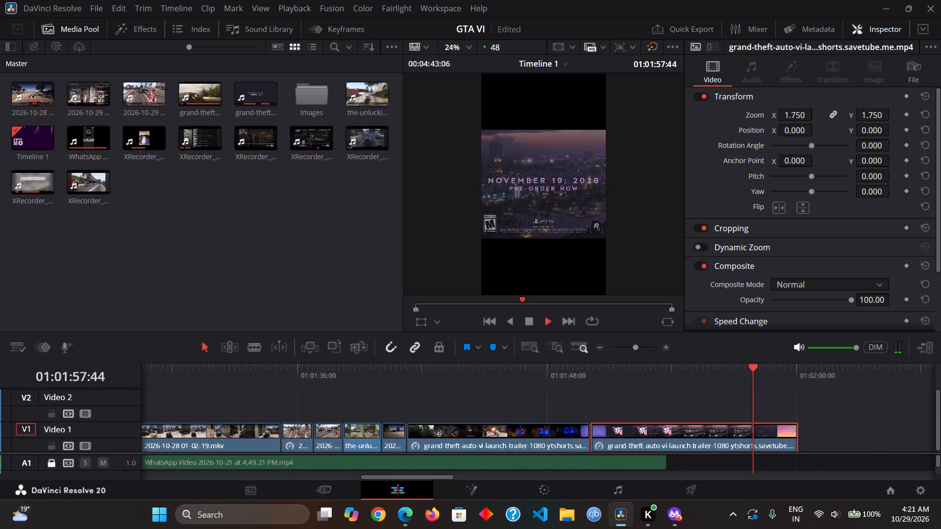
drag(606, 377, 537, 378)
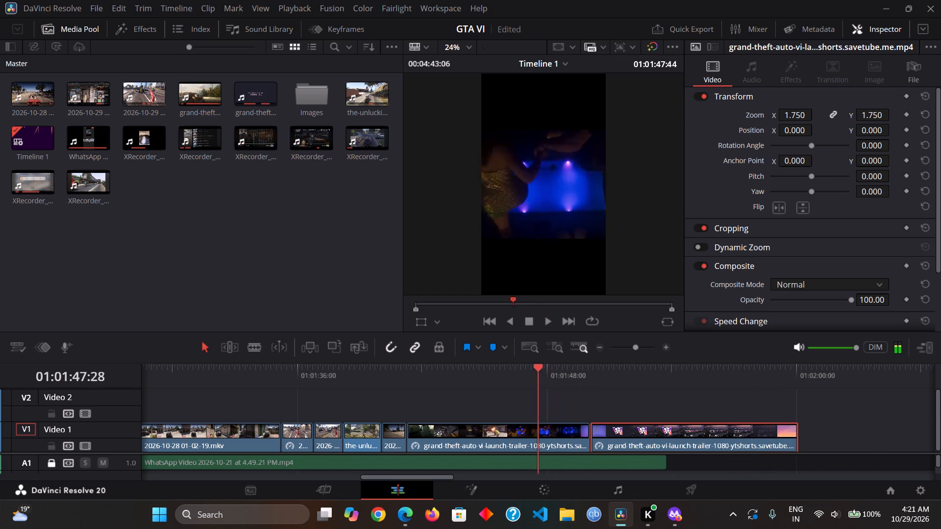
drag(537, 378, 528, 377)
key(space)
key(space)
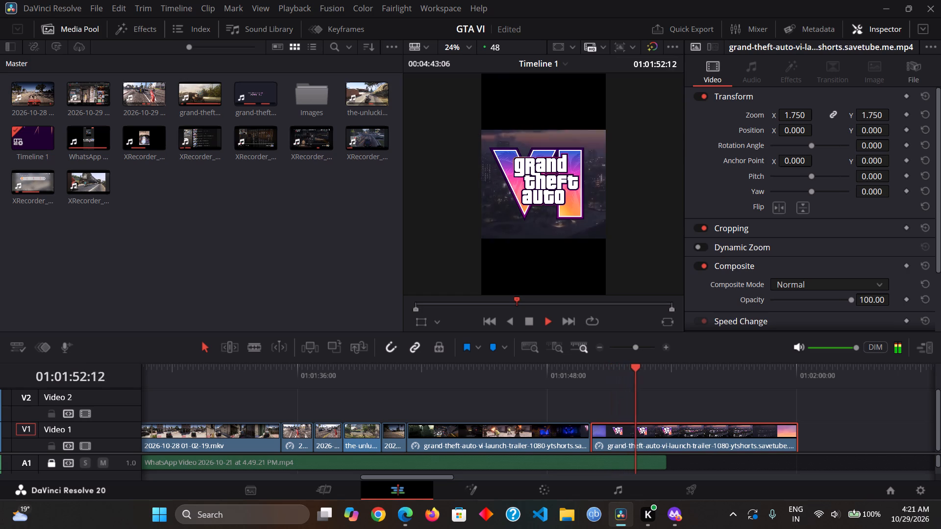
key(space)
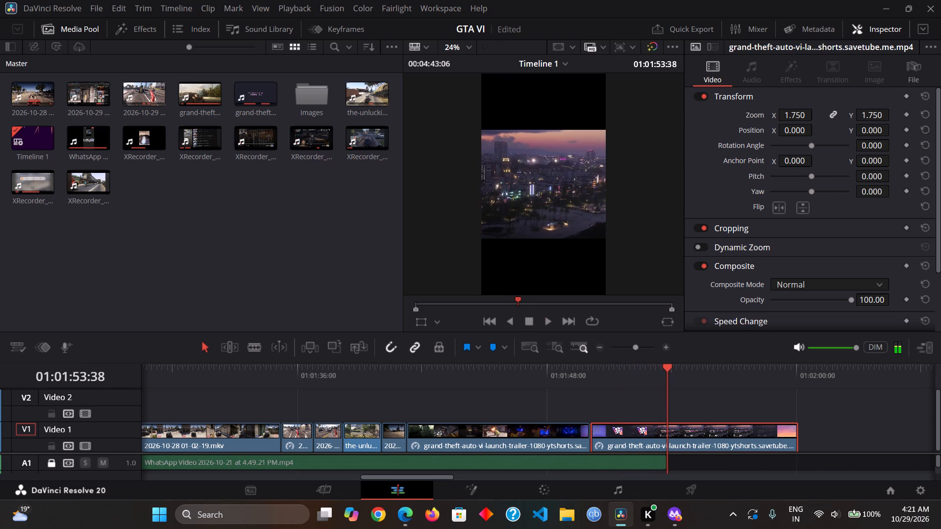
key(space)
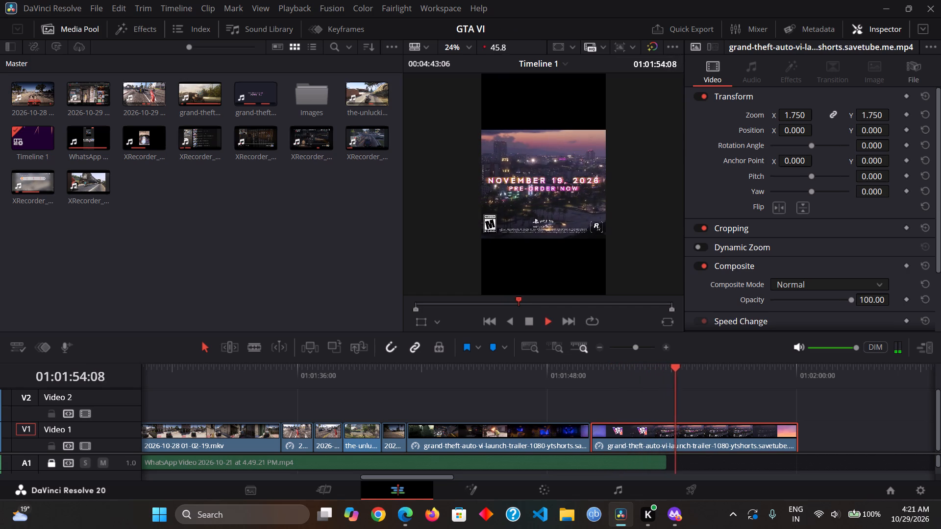
key(space)
key(space)
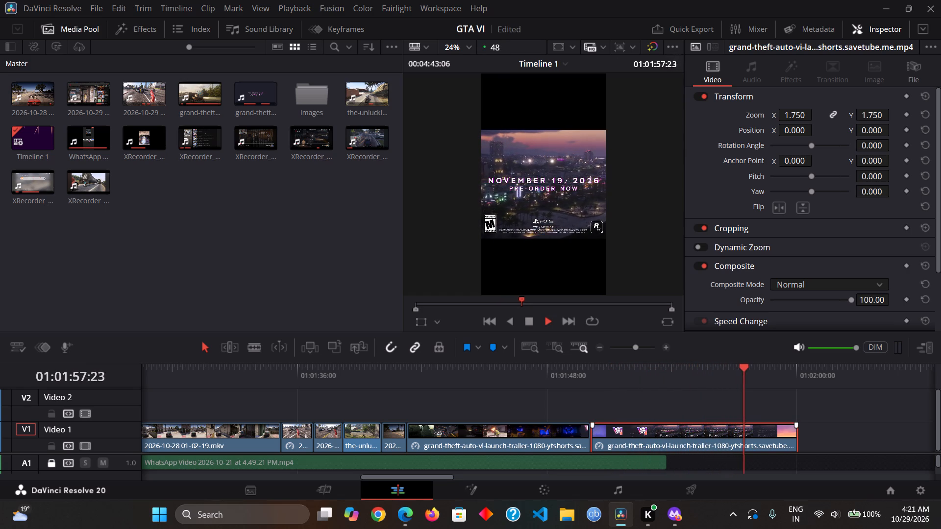
key(space)
key(space)
key(space)
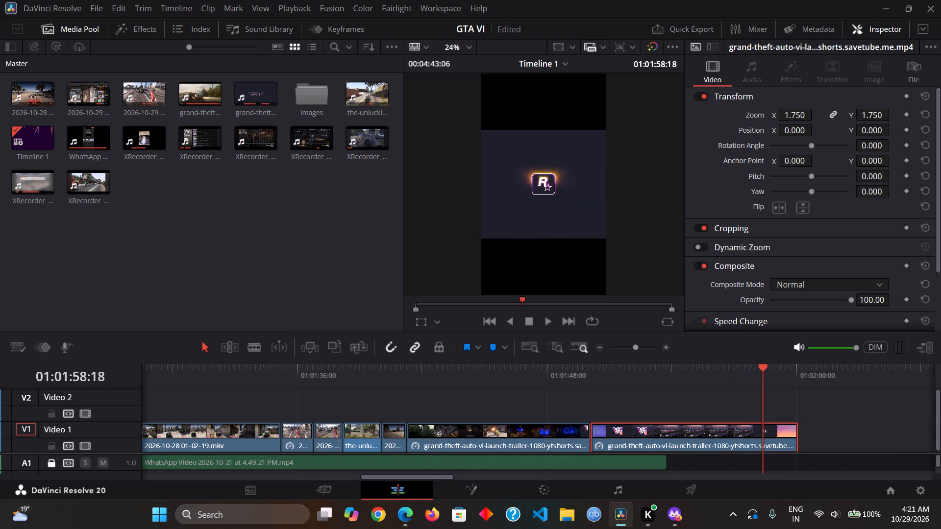
double_click(762, 376)
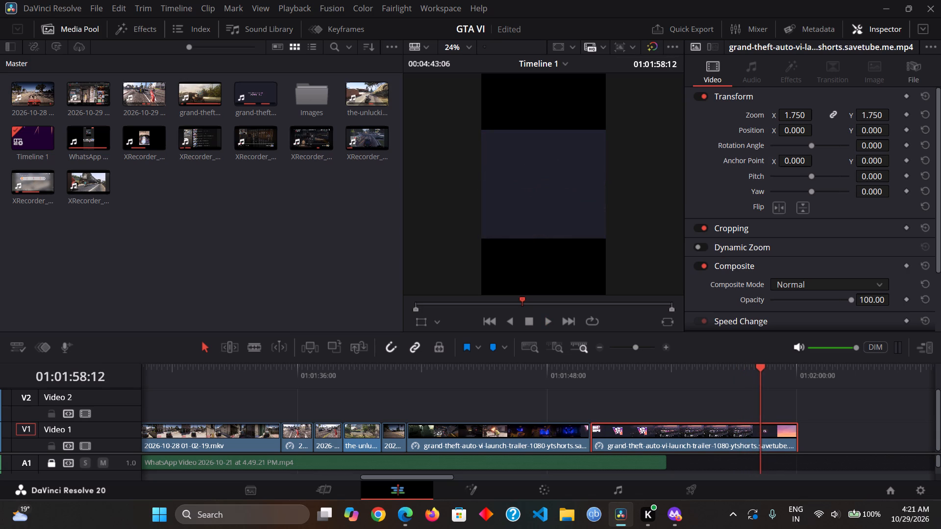
Play the start of the logo clip and split it at 01:01:51:29, while the full logo is on screen.
drag(616, 369, 593, 368)
key(space)
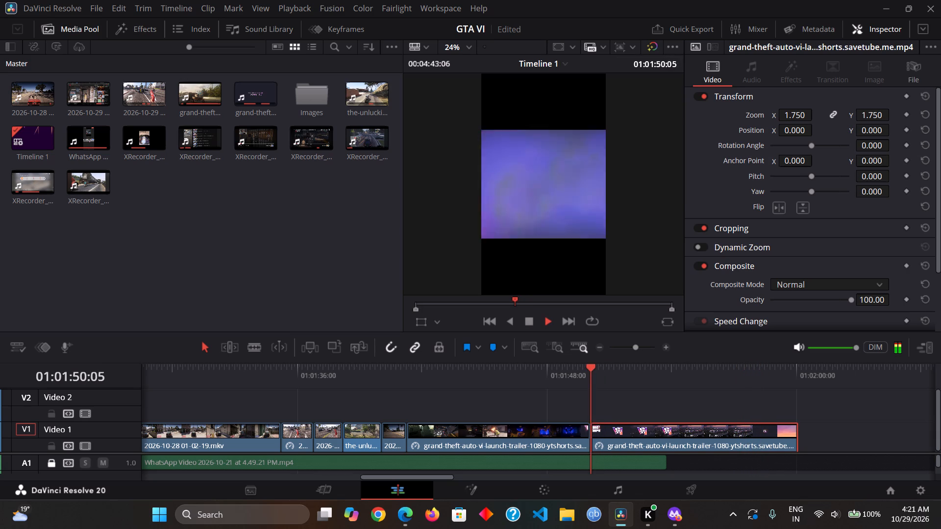
key(space)
key(space)
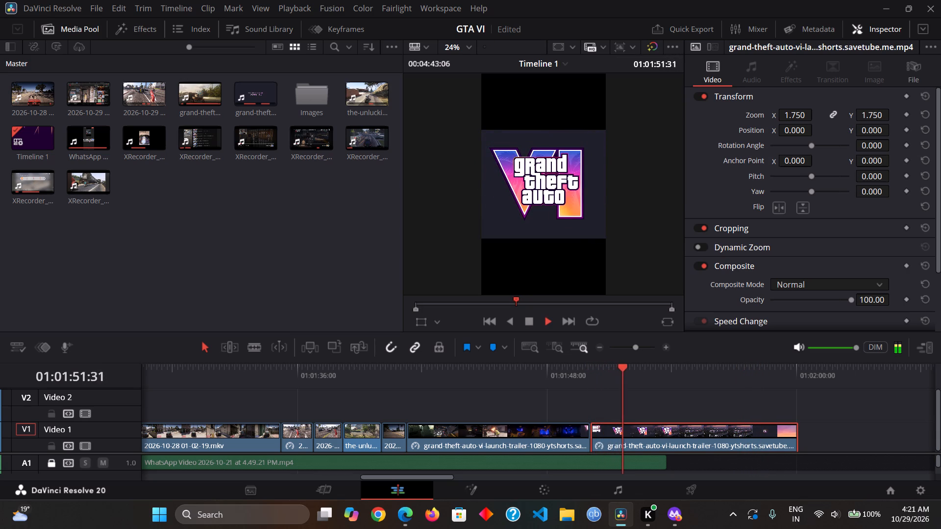
key(space)
drag(616, 381, 604, 373)
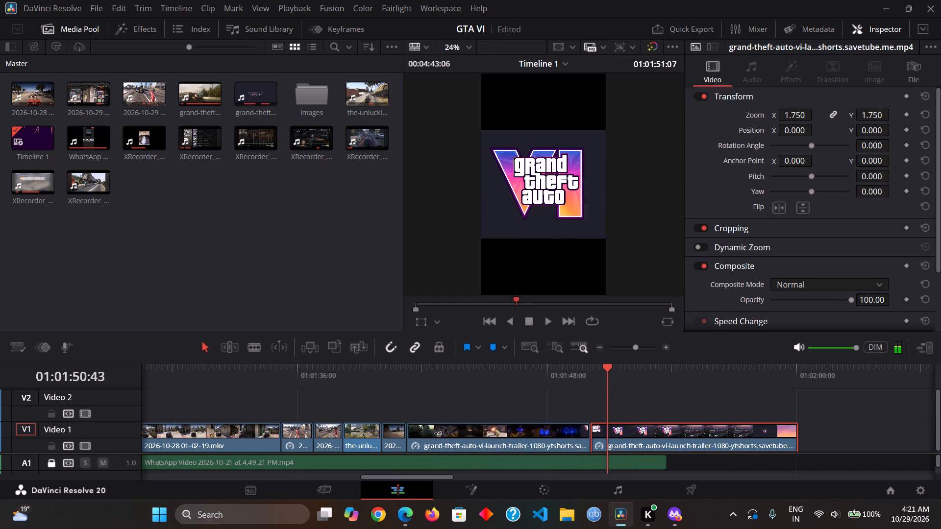
drag(604, 373, 603, 372)
key(space)
key(space)
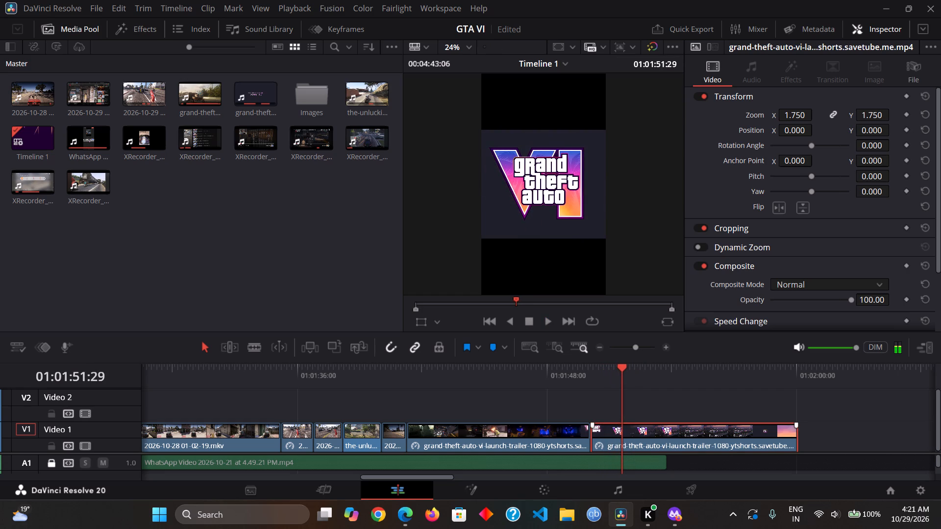
key(b)
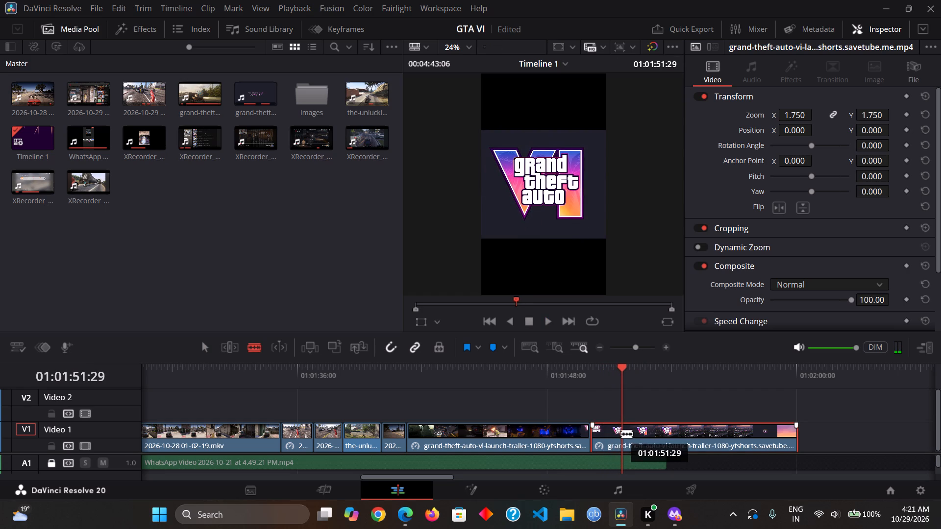
click(621, 433)
key(a)
Increase the clip speed of the launch trailer part after the new split to about 201%.
right_click(667, 428)
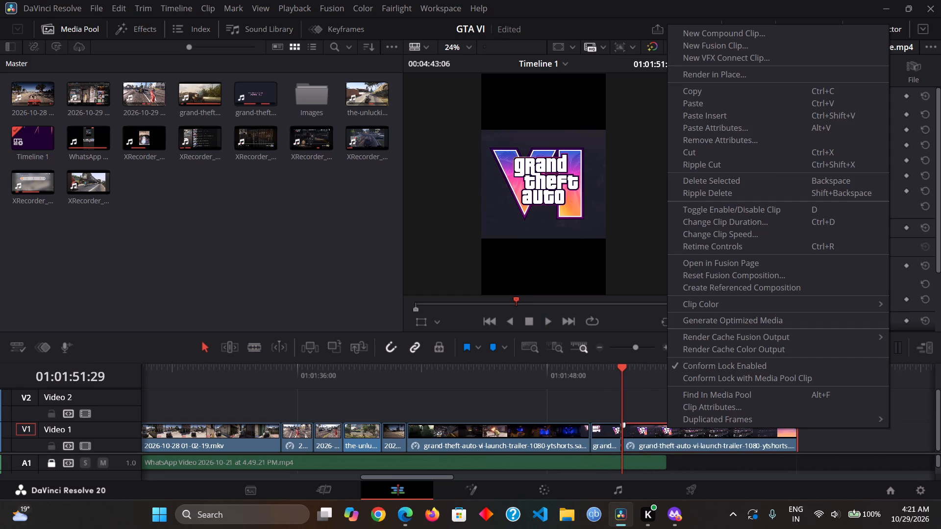
click(742, 238)
drag(686, 267, 720, 274)
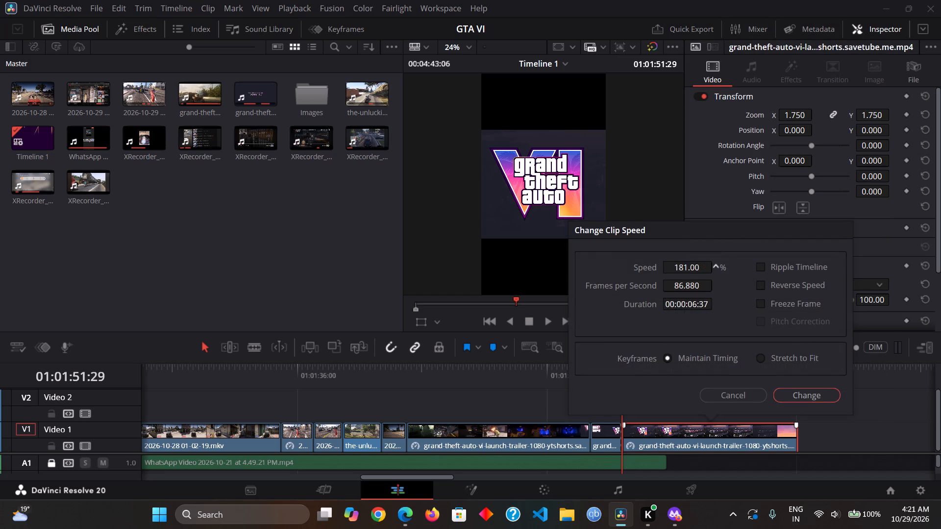
drag(720, 274, 732, 288)
drag(732, 288, 733, 288)
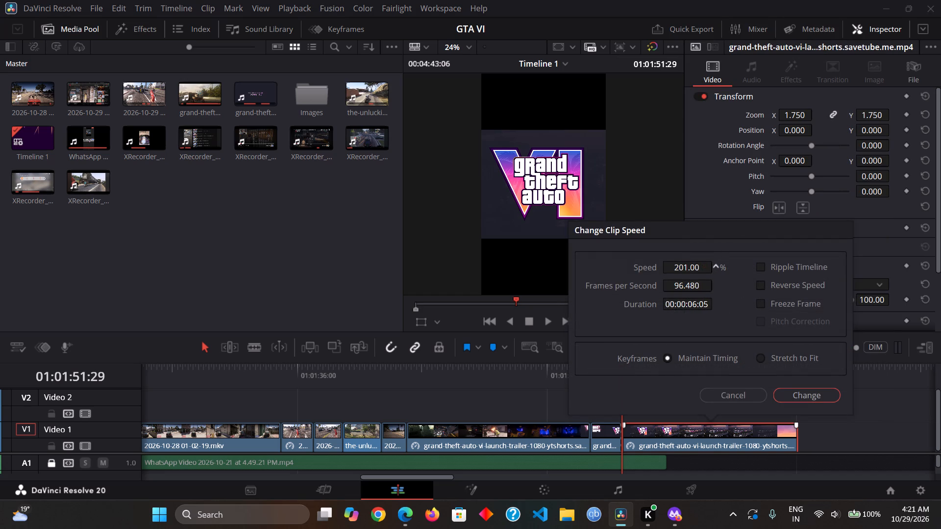
drag(733, 288, 732, 288)
click(806, 394)
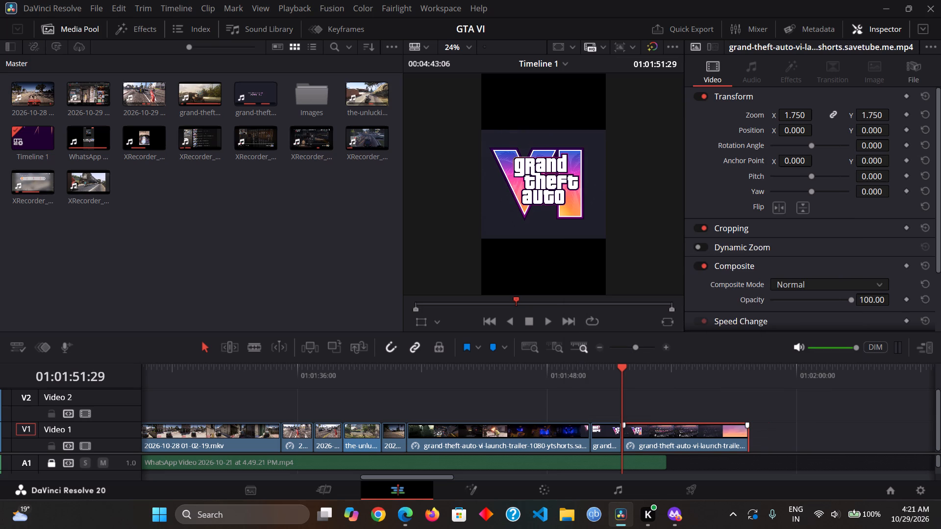
Find the blank frame just before the Rockstar logo and trim the end of the last launch trailer clip there, at 01:01:55:35.
key(space)
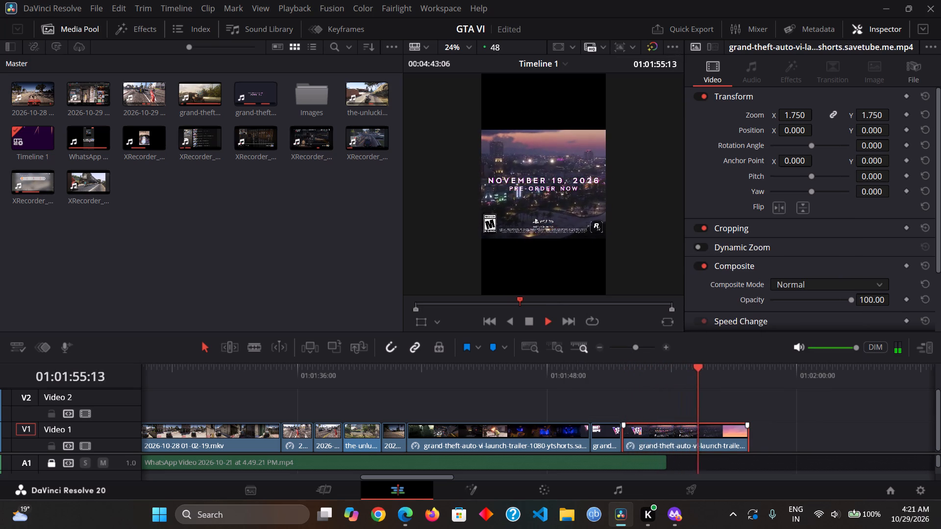
key(space)
key(Left)
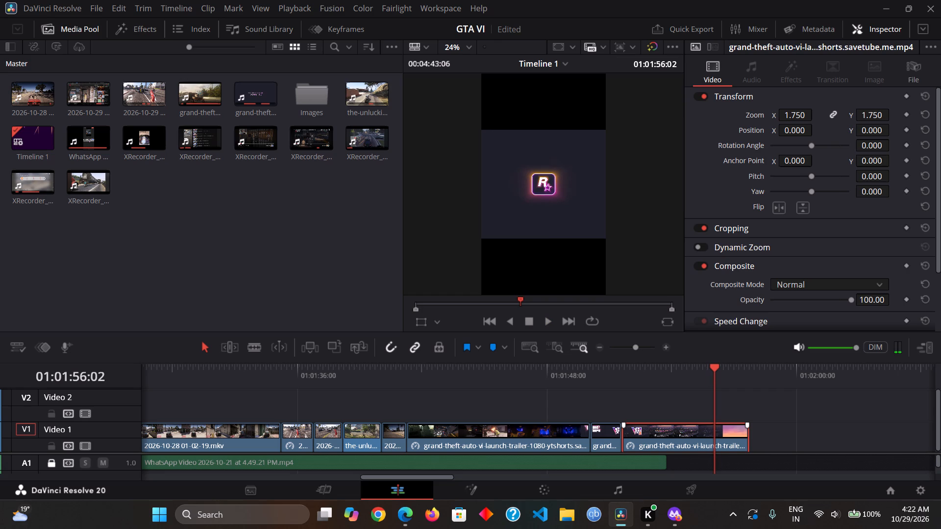
key(Left)
key(Left)
key(Left)
key(Left)
key(Left)
key(Left)
key(Left)
key(Left)
key(Left)
key(Left)
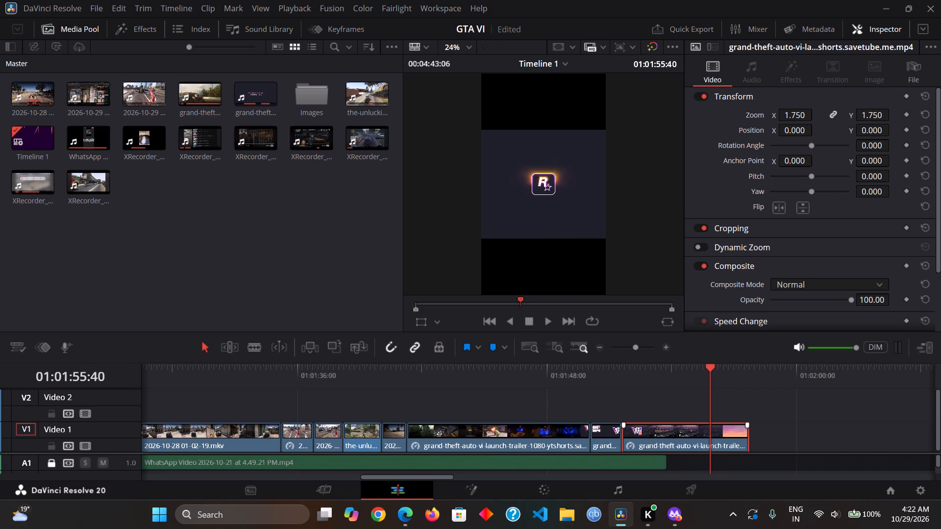
key(Left)
key(Left)
key(Left)
key(Left)
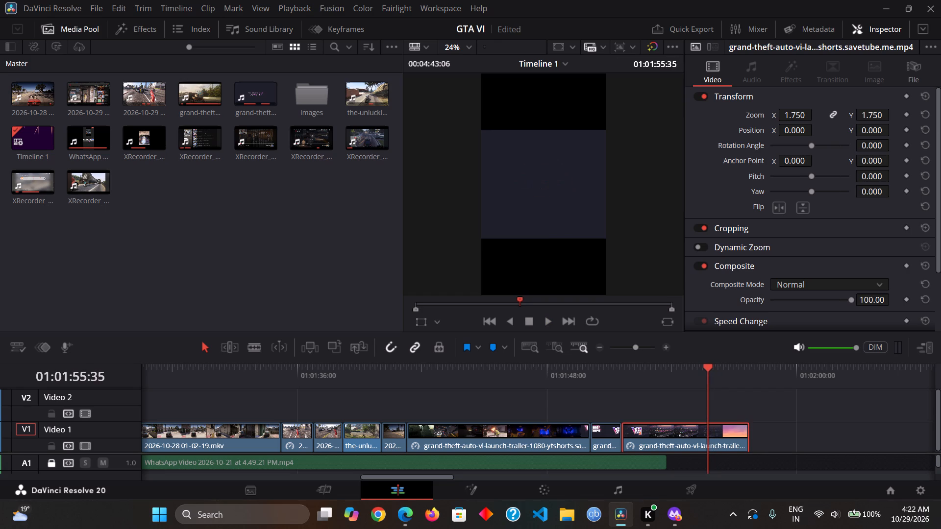
drag(745, 438, 708, 433)
Play back the sped-up final trailer clip from its start and check the end of the timeline.
click(624, 380)
key(space)
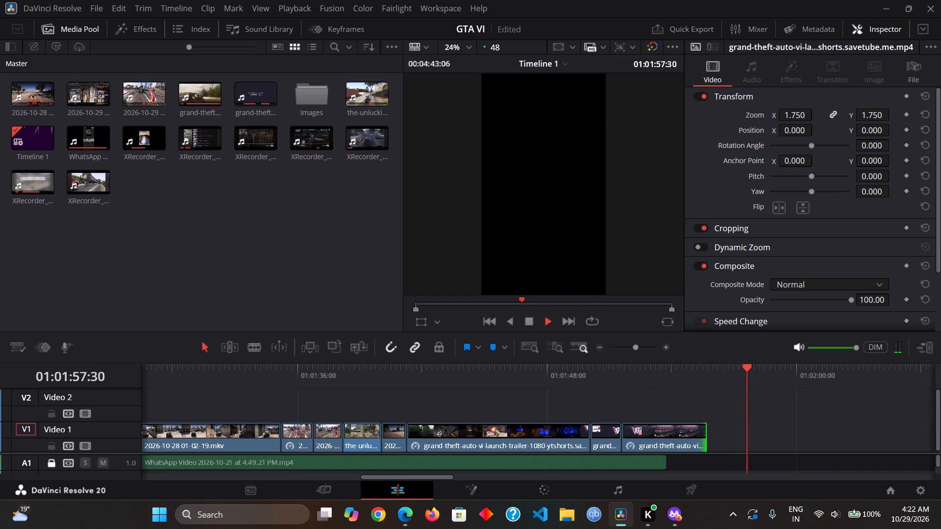
scroll(768, 439, up, 1)
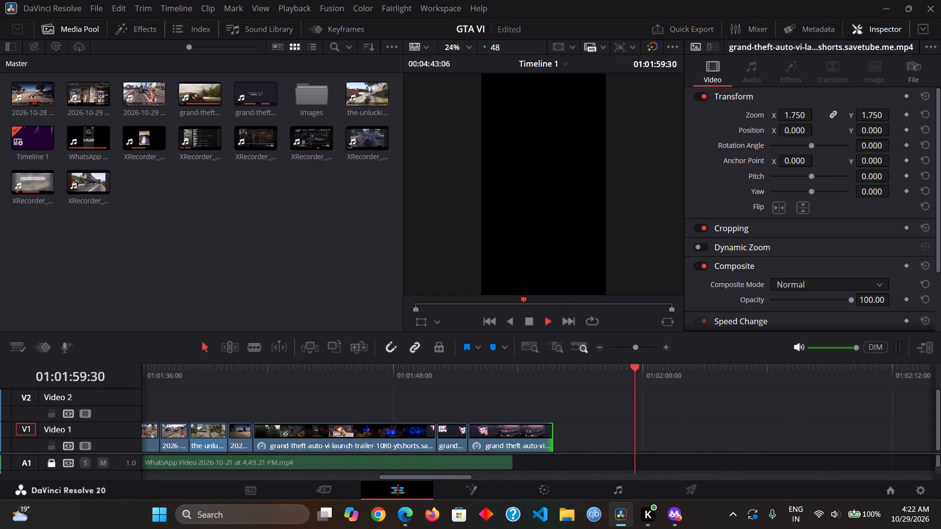
scroll(625, 412, right, 1)
scroll(766, 401, left, 2)
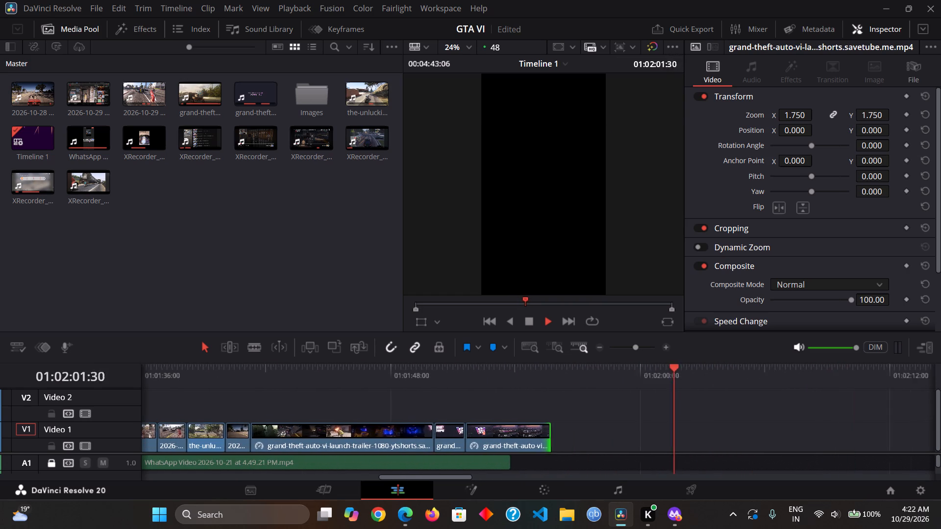
Preview the leftover launch trailer clip on Video 2, beyond the end of the edit, and cut it from the timeline.
scroll(762, 402, left, 2)
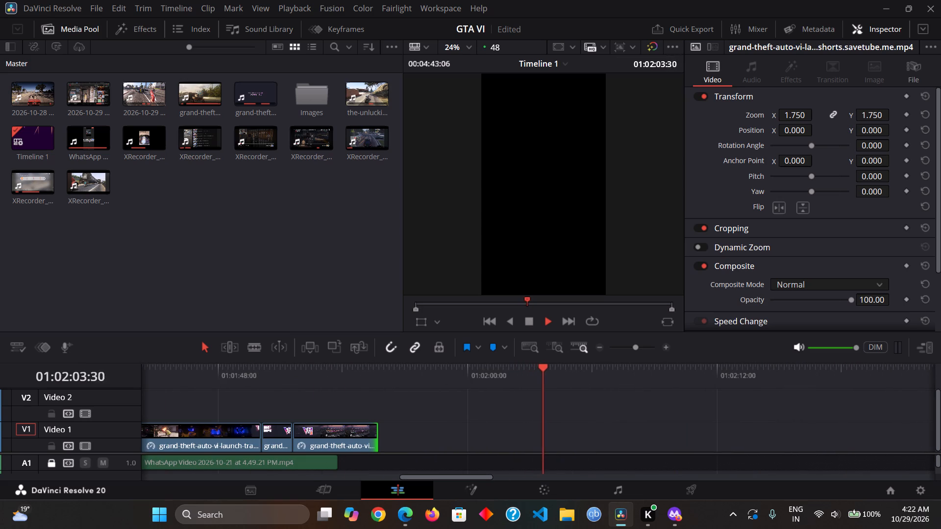
key(space)
click(597, 347)
scroll(674, 405, left, 6)
click(548, 411)
click(484, 371)
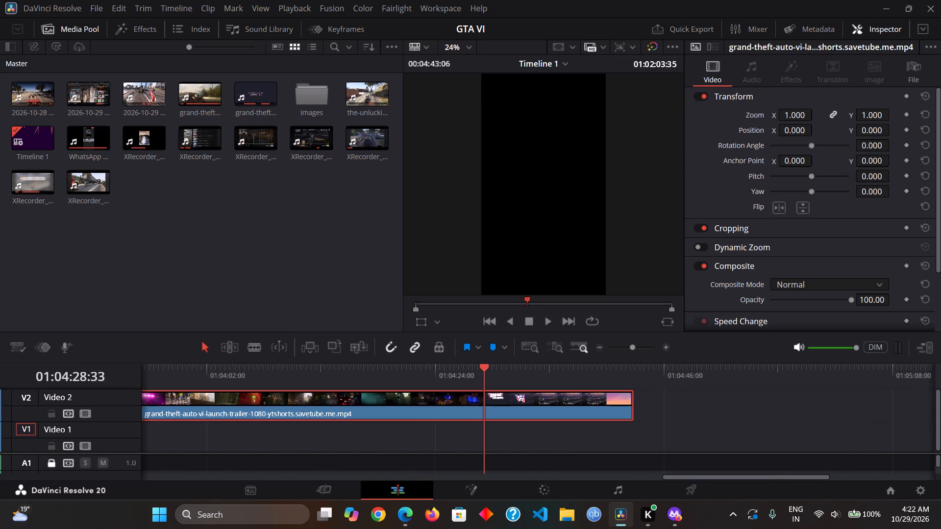
drag(486, 372, 507, 371)
key(space)
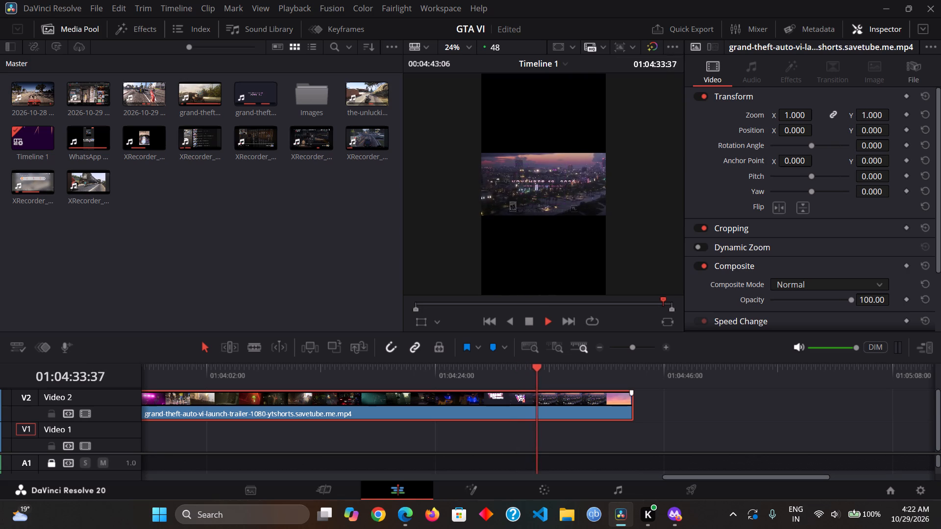
click(541, 398)
key(ctrl+x)
Return to the beginning of Timeline 1 and play back the edit from the opening VI logo clip.
scroll(545, 405, left, 1)
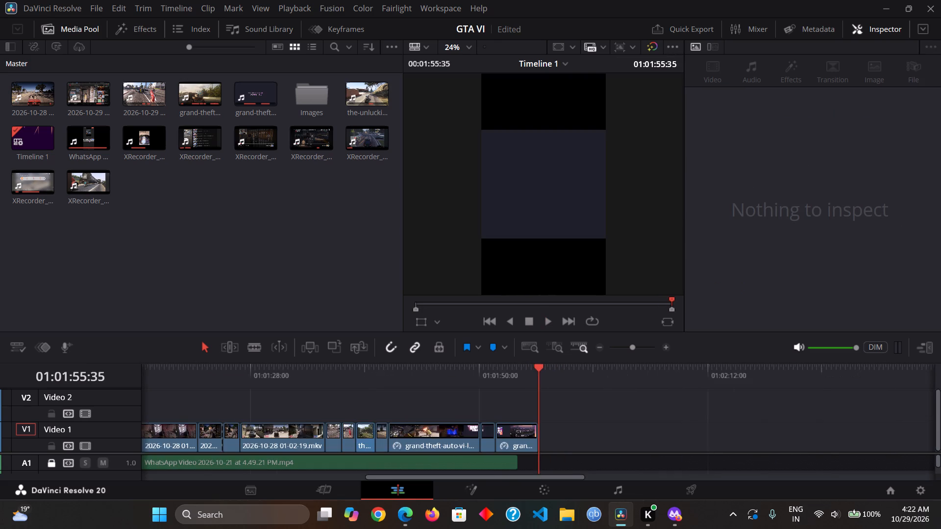
scroll(545, 405, left, 1)
click(456, 372)
key(space)
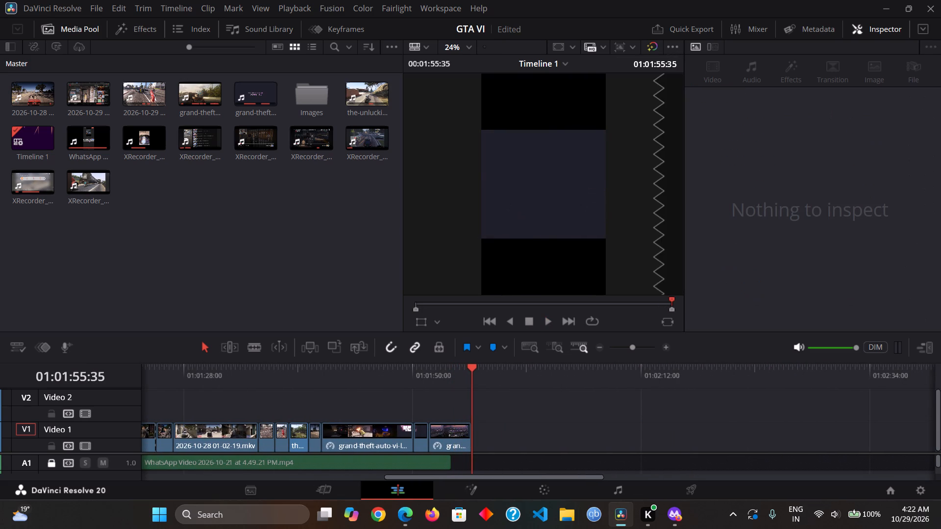
scroll(514, 389, right, 7)
drag(240, 378, 231, 378)
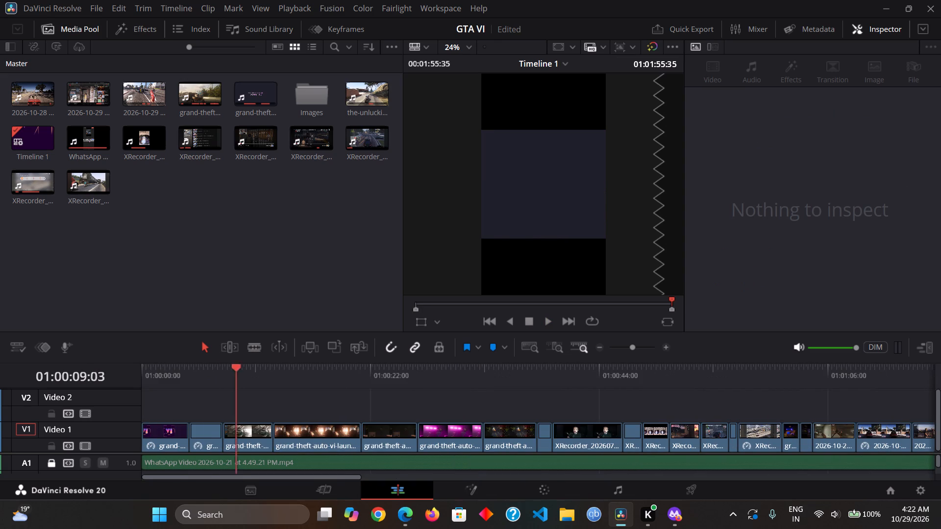
drag(231, 378, 120, 378)
key(space)
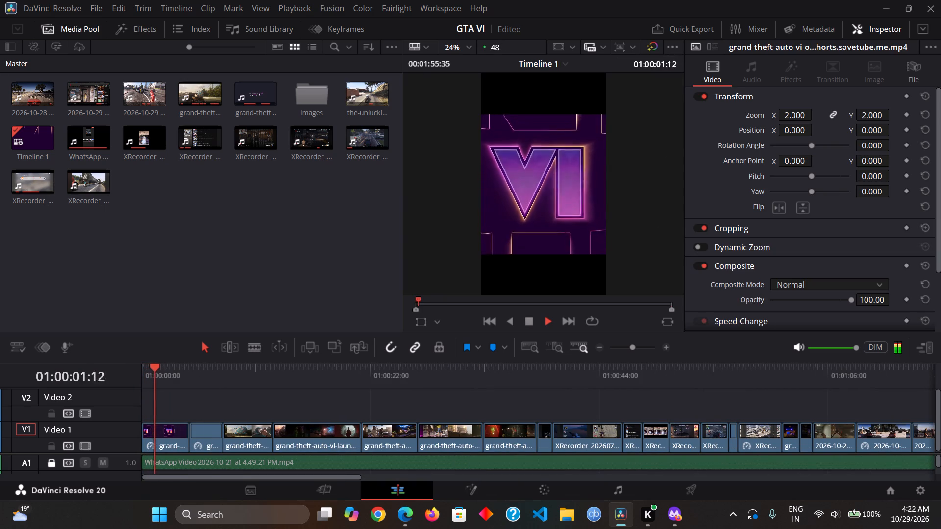
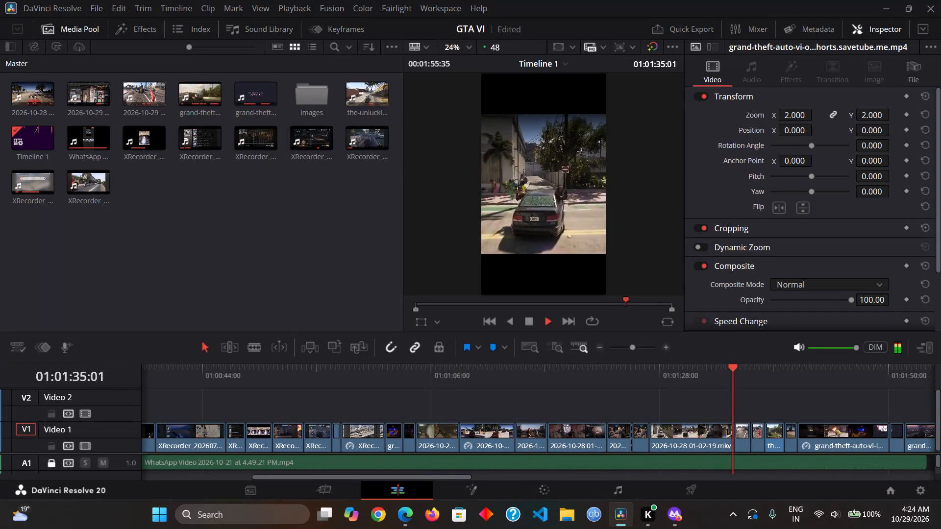
Play the edit from the beginning, pause at 01:00:09:47 and place a basic Text title there on Video 2.
scroll(678, 375, left, 1)
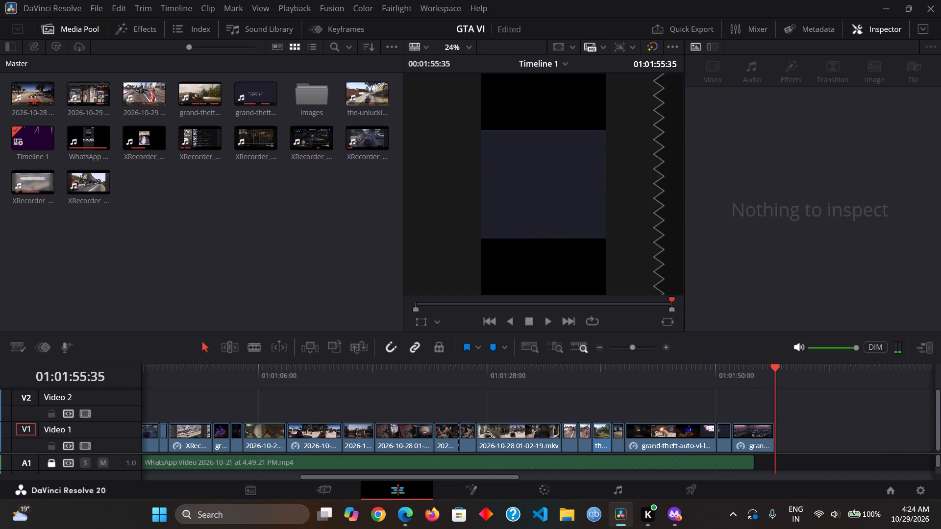
drag(655, 371, 129, 390)
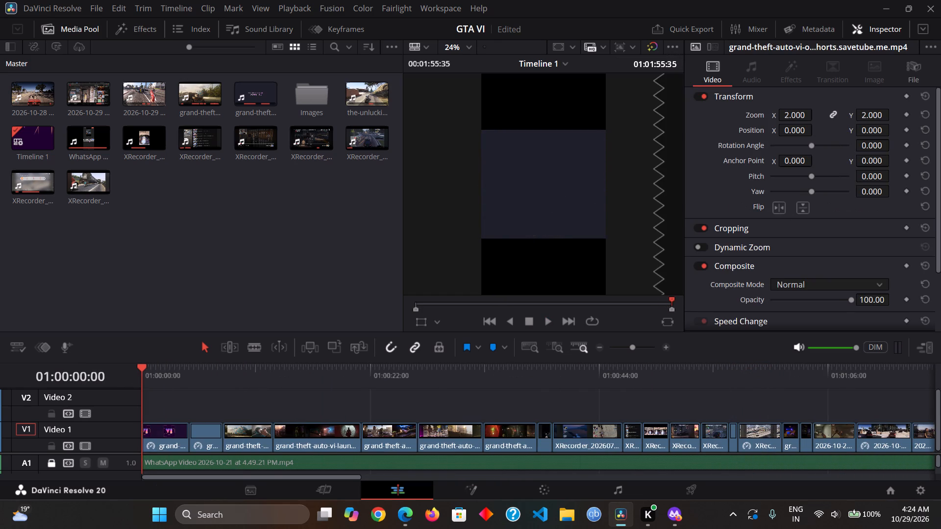
key(space)
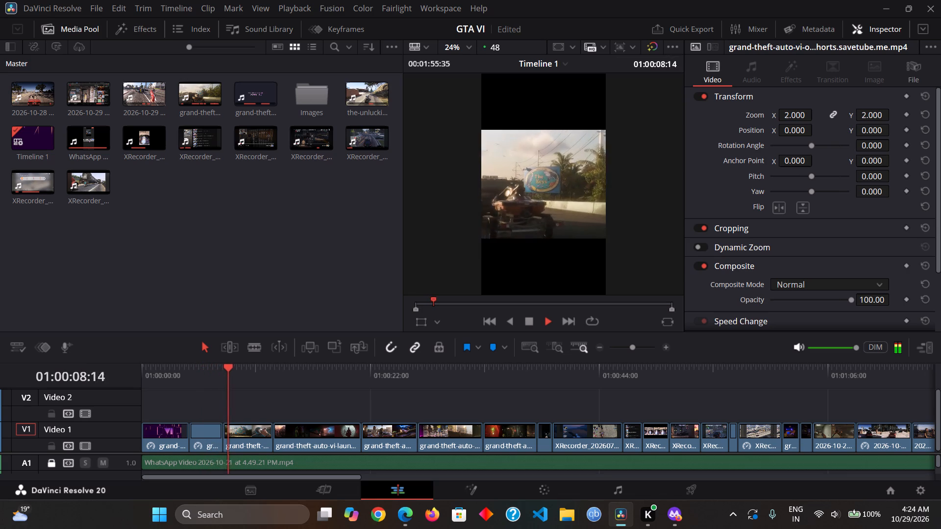
key(space)
key(space)
key(space)
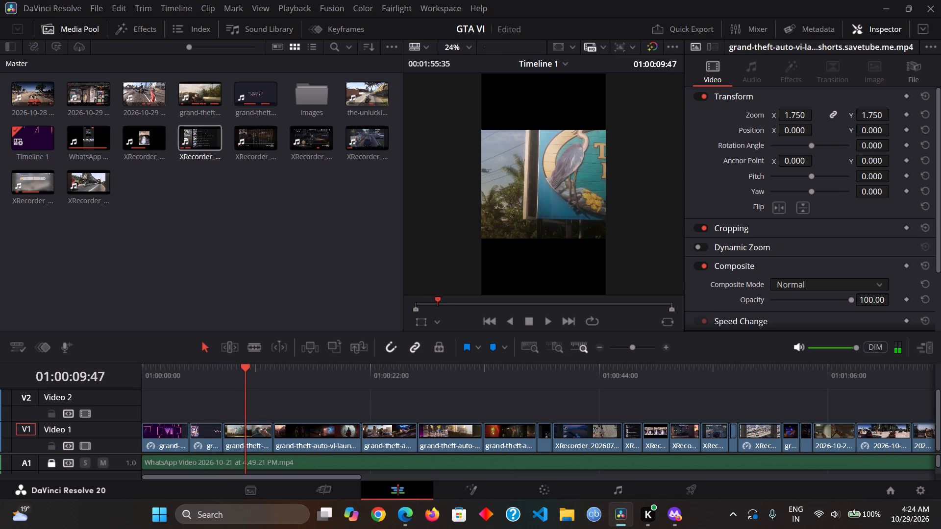
click(137, 29)
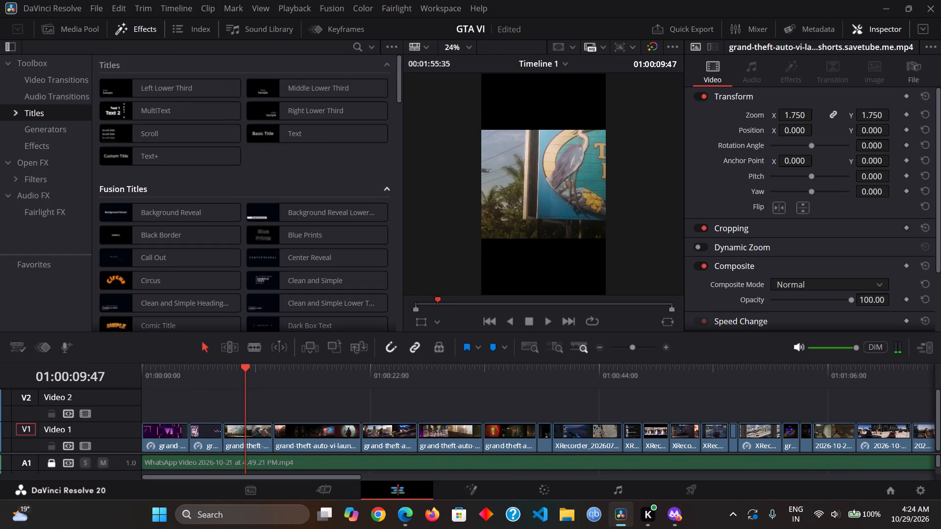
click(312, 138)
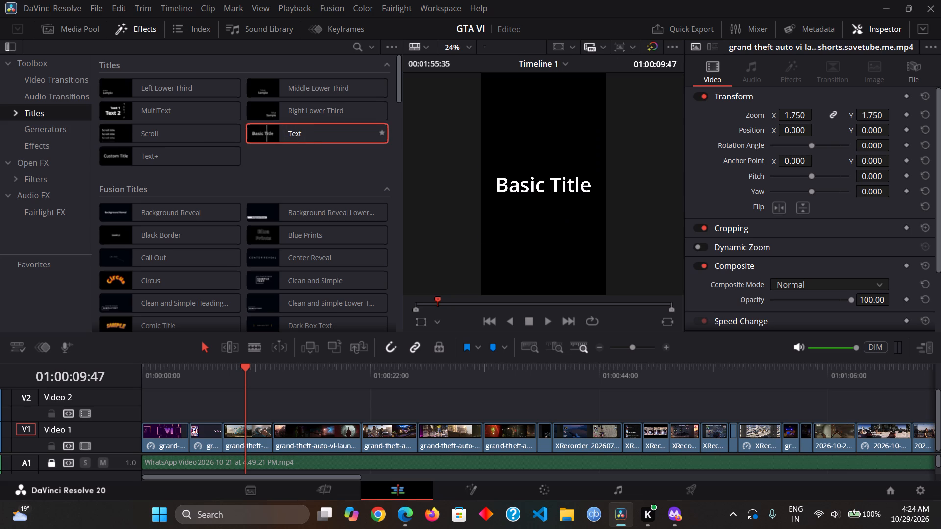
drag(266, 133, 245, 400)
Play on to 01:00:11:22 and trim the end of the Text title on Video 2 to that point.
key(space)
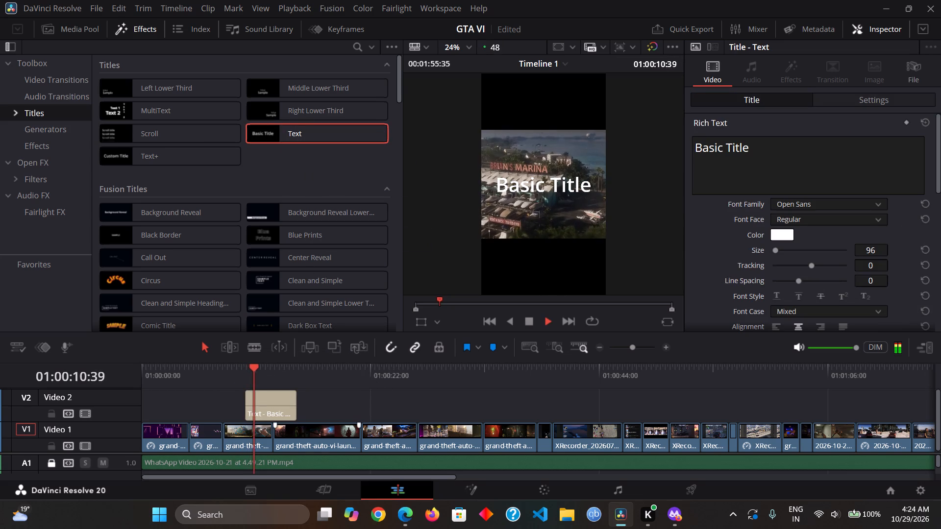
key(space)
drag(293, 406, 259, 408)
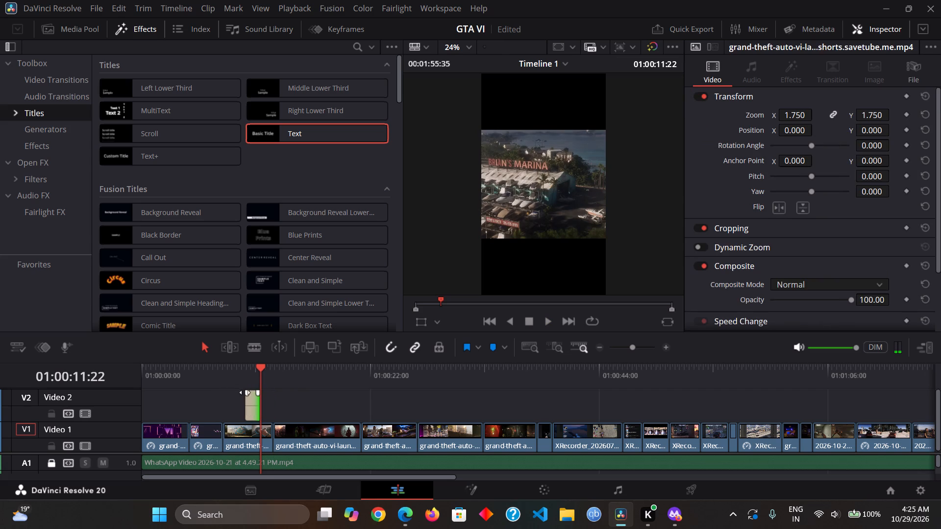
click(77, 37)
click(298, 240)
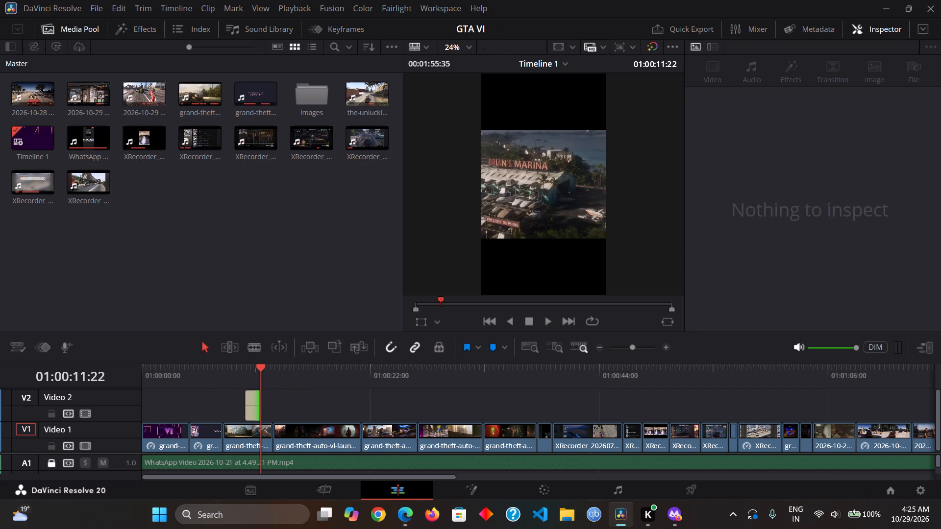
Park the playhead over the title at 01:00:10:29 and replace its text with "November 2026".
drag(249, 374, 244, 374)
key(space)
key(space)
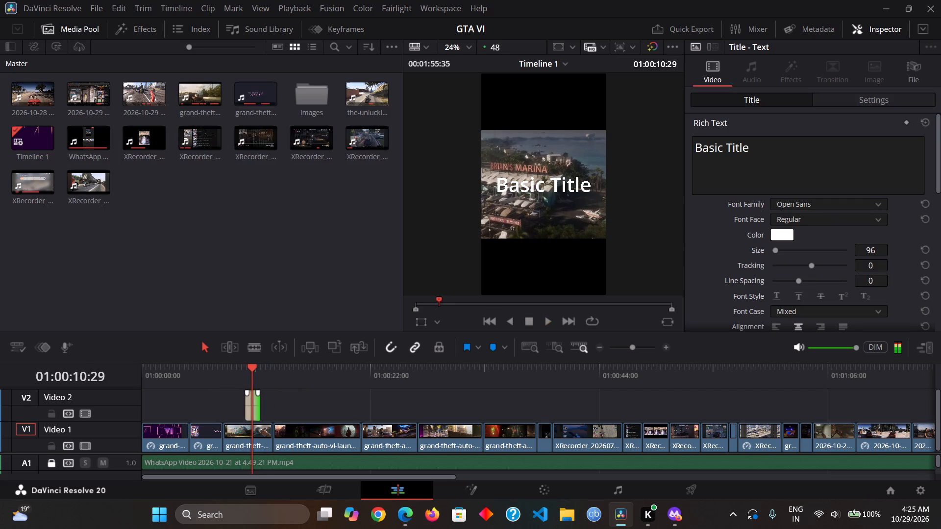
drag(767, 149, 700, 150)
drag(785, 151, 719, 150)
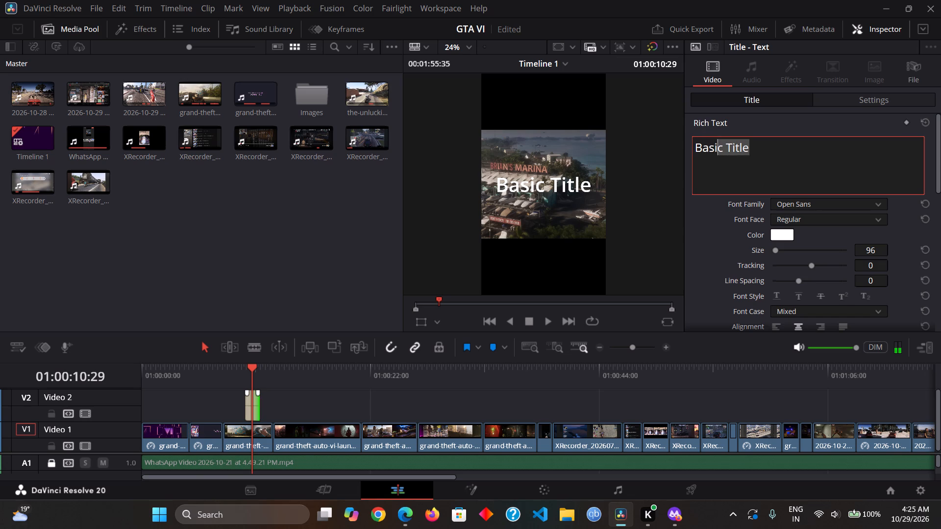
drag(719, 150, 694, 145)
text(No)
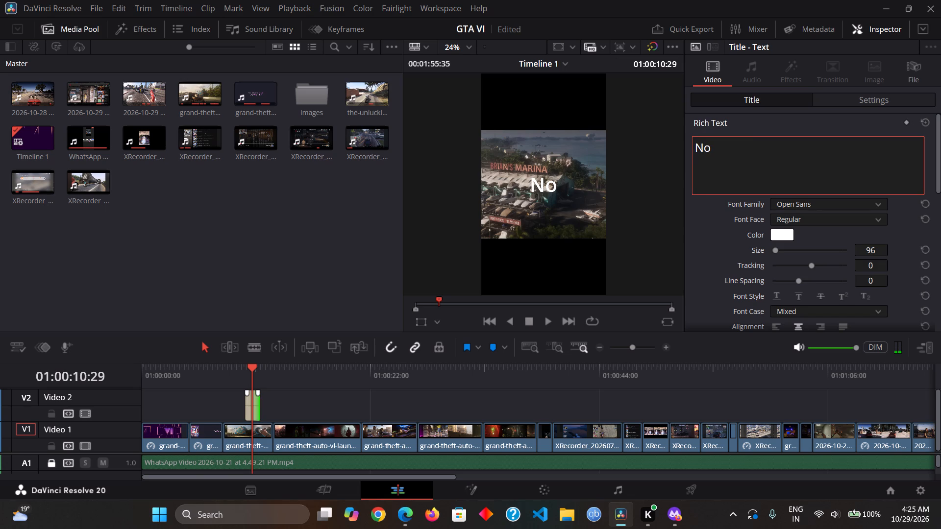
text(vember)
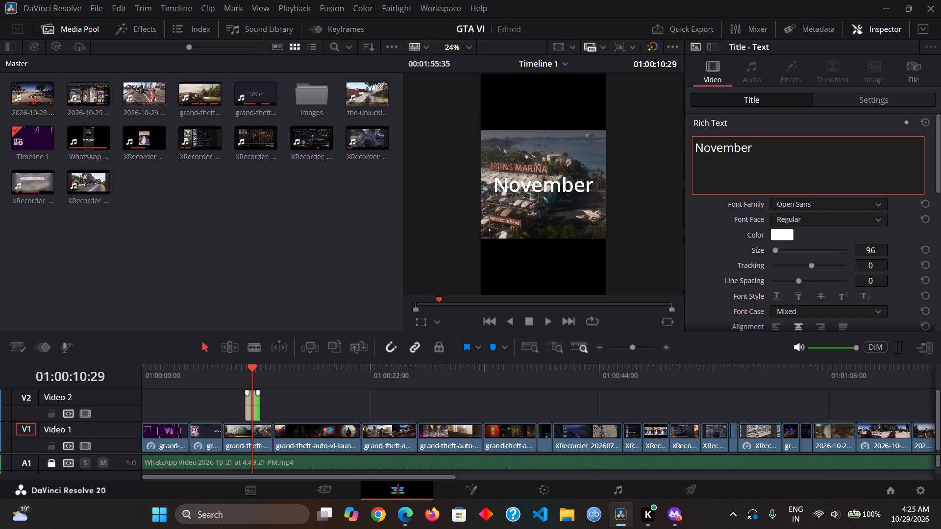
key(space)
text(2026)
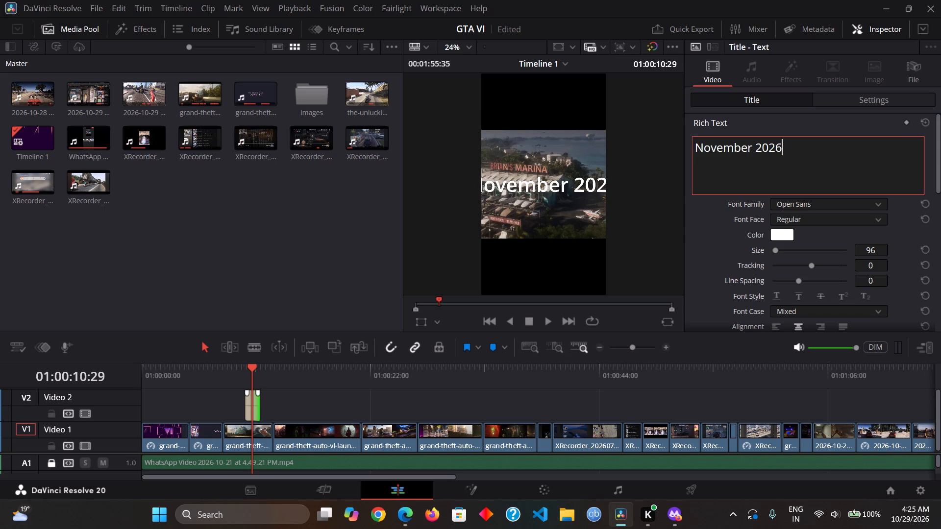
Set the title's font family to Open Sans Condensed.
click(841, 207)
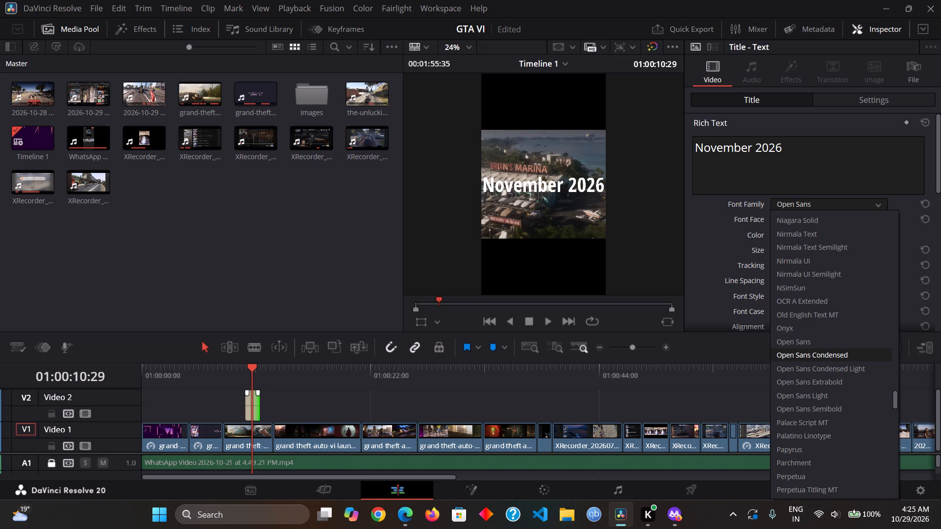
click(829, 354)
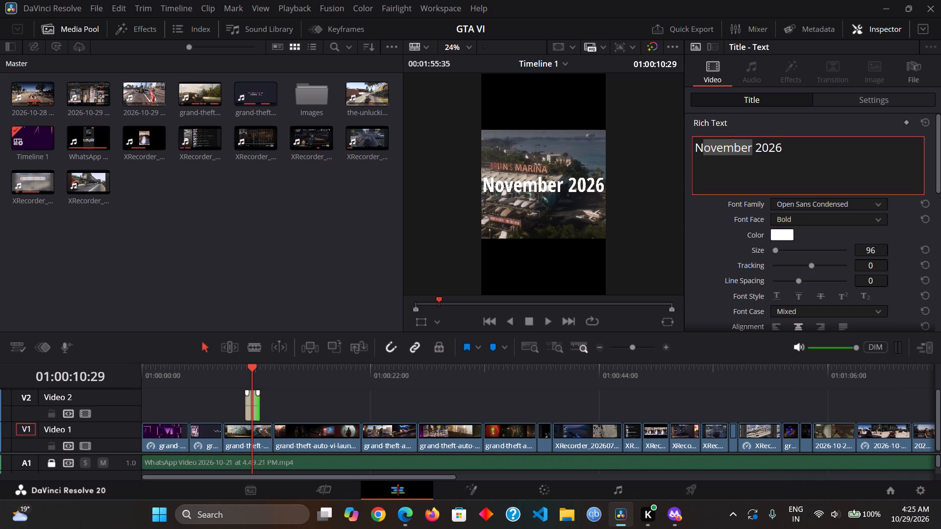
Replace the word November in the title with capitals so the text reads "NOVEMBER 2026".
key(Tab)
text(NOVEMBER)
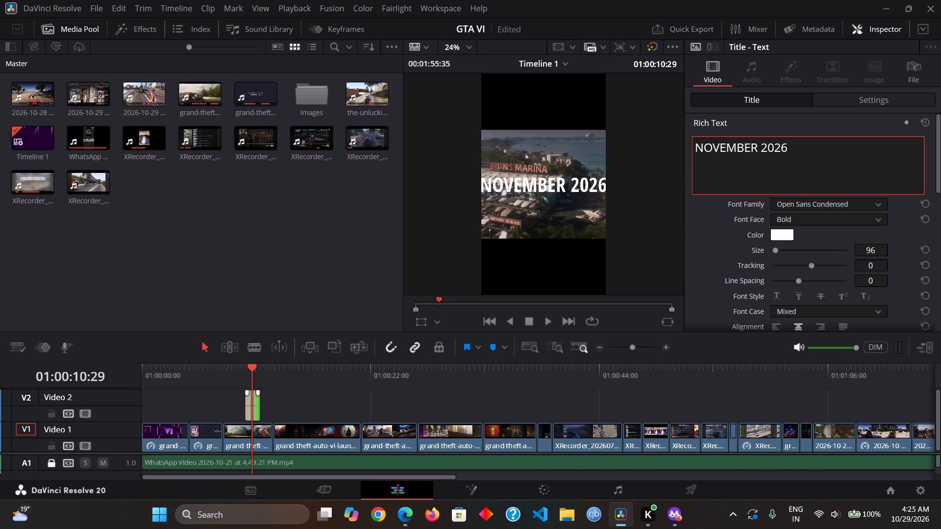
click(803, 148)
click(803, 147)
click(811, 121)
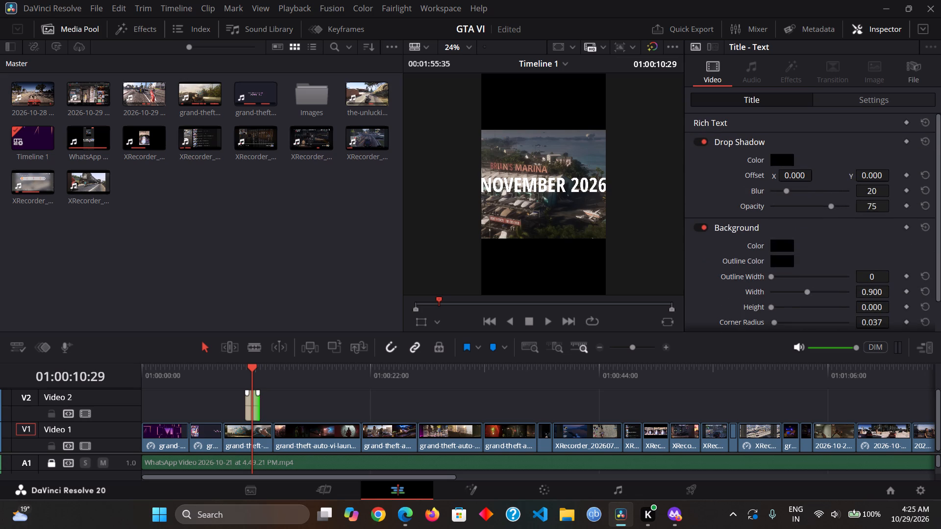
click(796, 120)
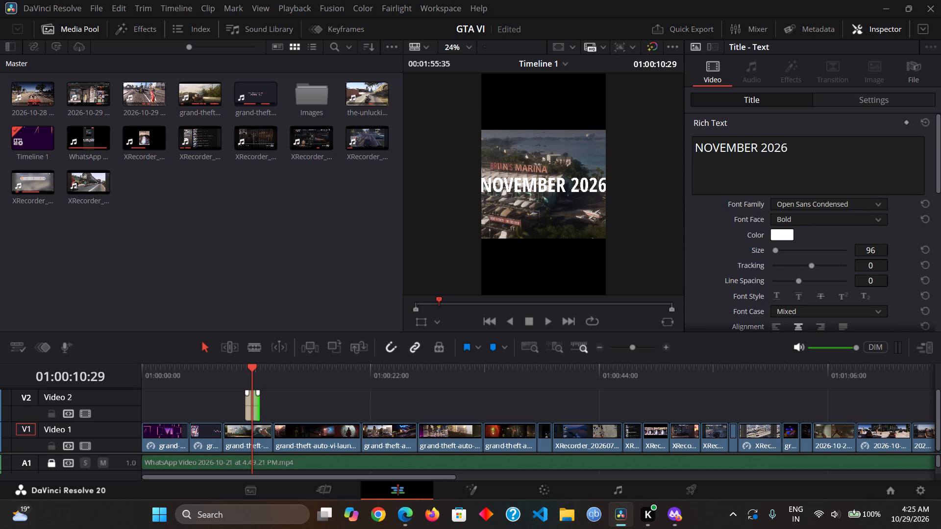
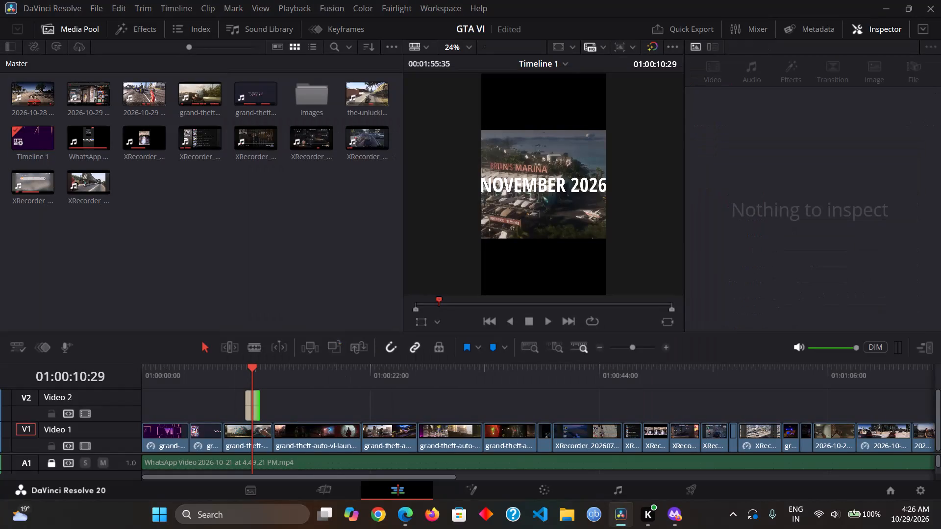
Set the font size of the NOVEMBER 2026 title on Video 2 to 90.
click(251, 370)
click(257, 400)
key(space)
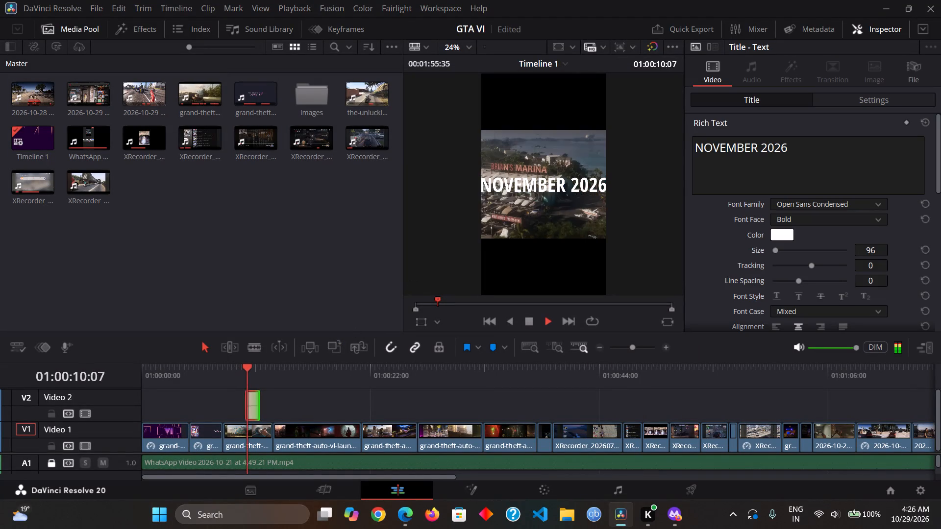
key(space)
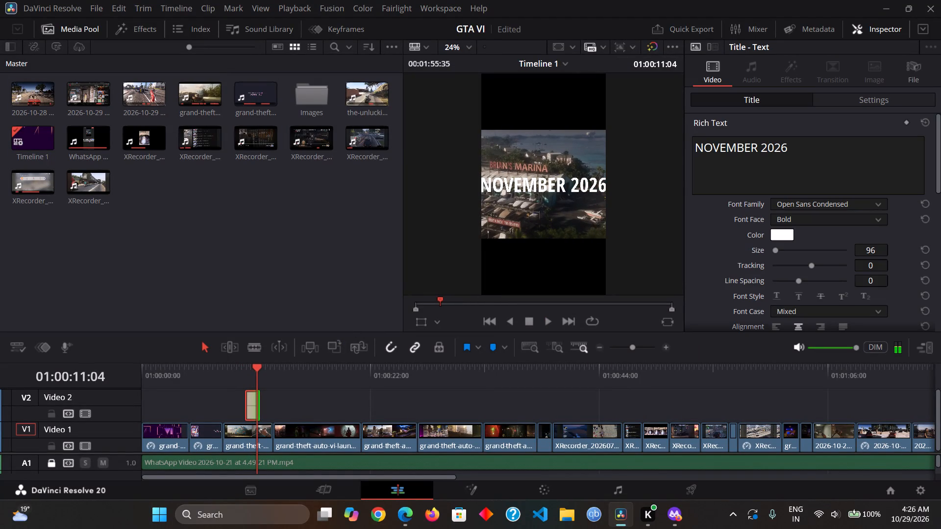
drag(873, 253, 866, 254)
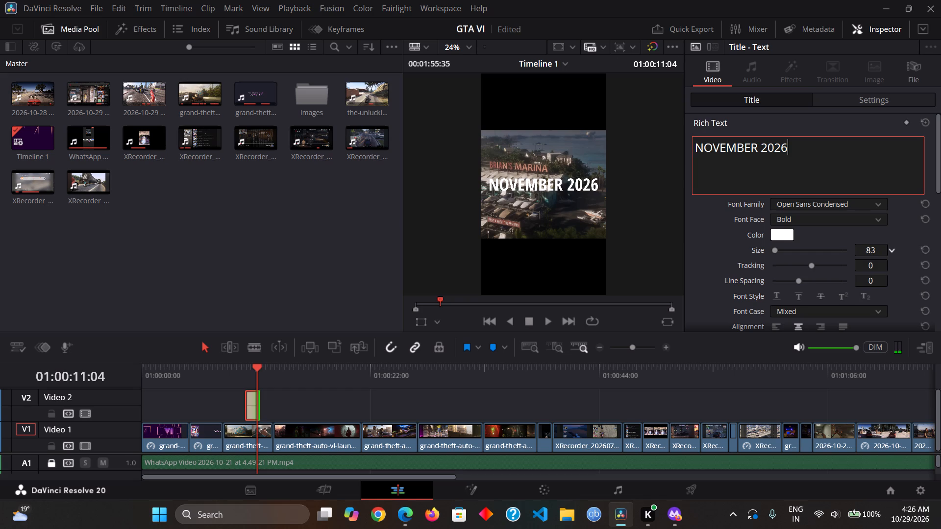
drag(866, 254, 869, 257)
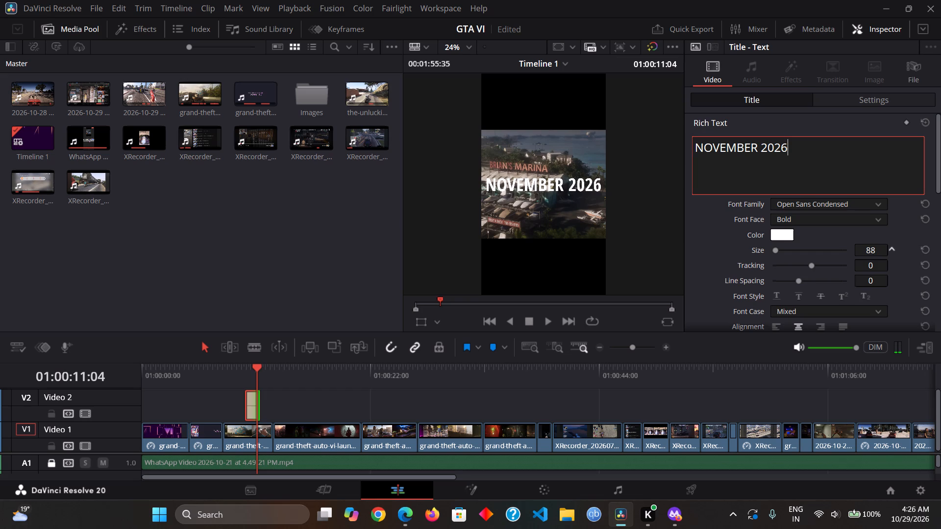
drag(869, 257, 869, 259)
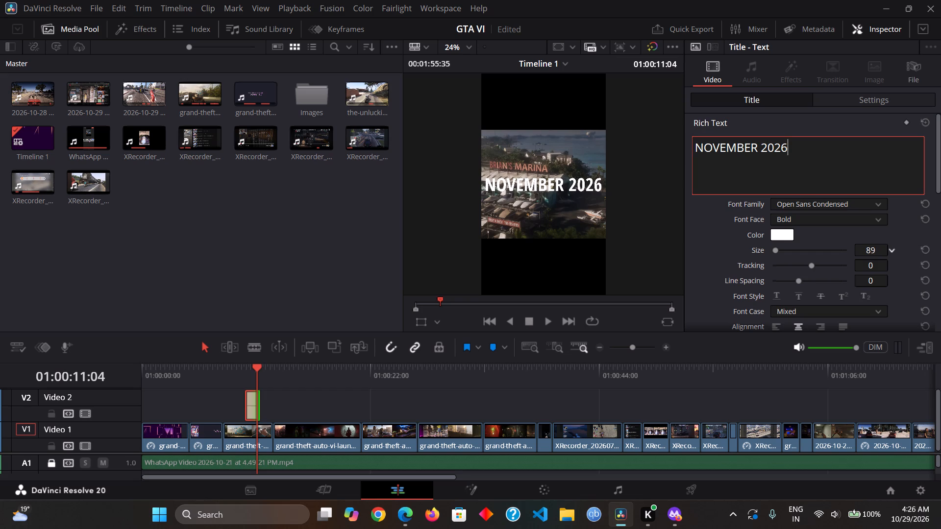
drag(869, 259, 869, 260)
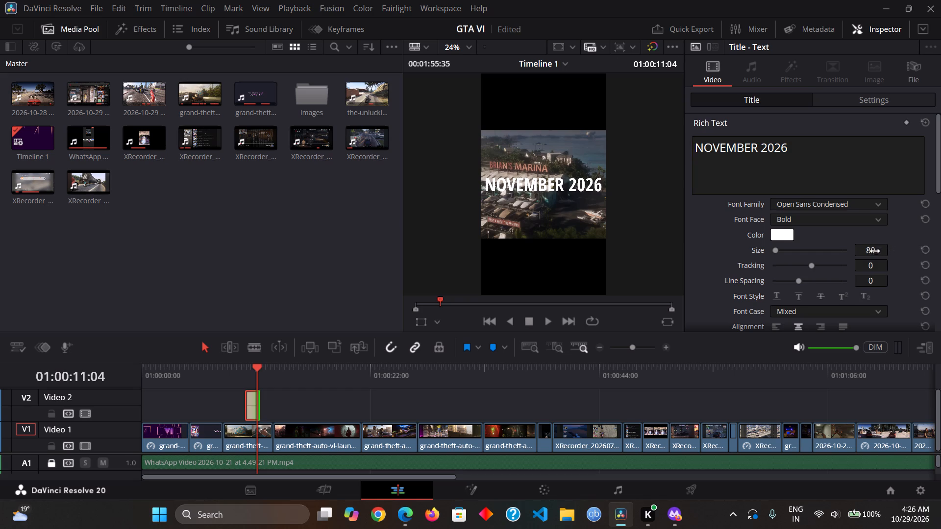
double_click(871, 253)
text(90)
click(317, 227)
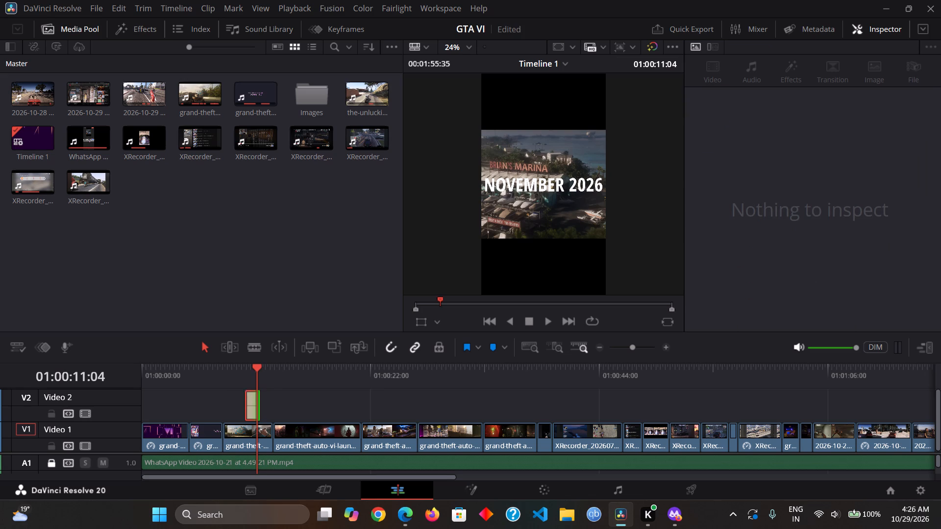
Play through the NOVEMBER 2026 title and lower it to the footage's bottom edge, with its Y position at 600.
click(254, 401)
key(space)
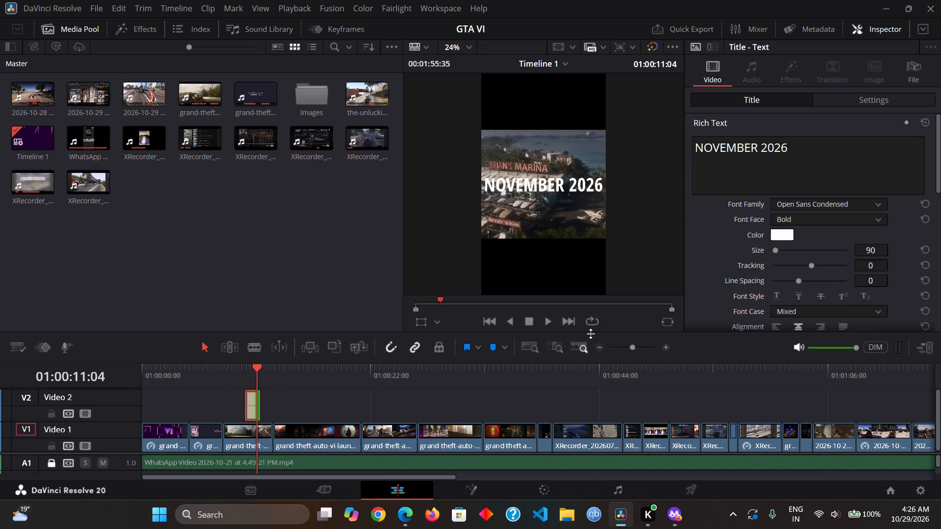
key(space)
click(244, 372)
key(space)
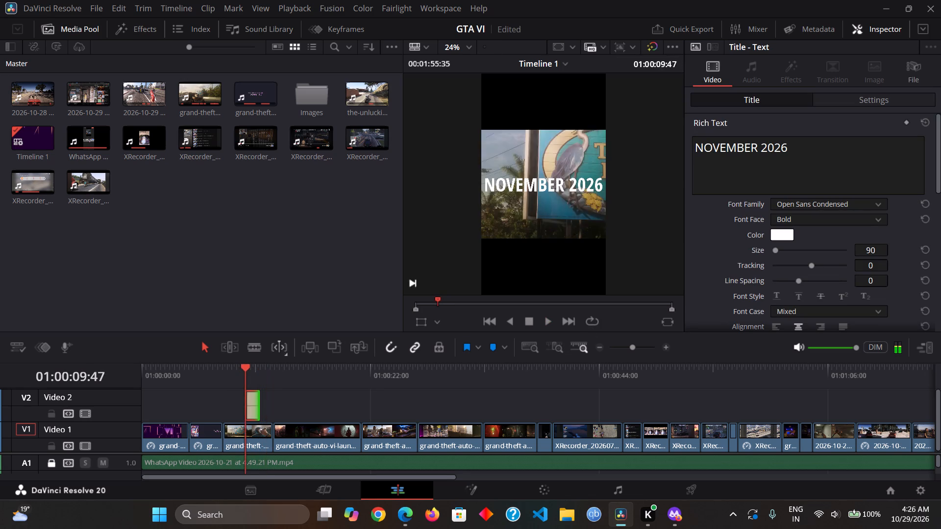
key(space)
click(538, 184)
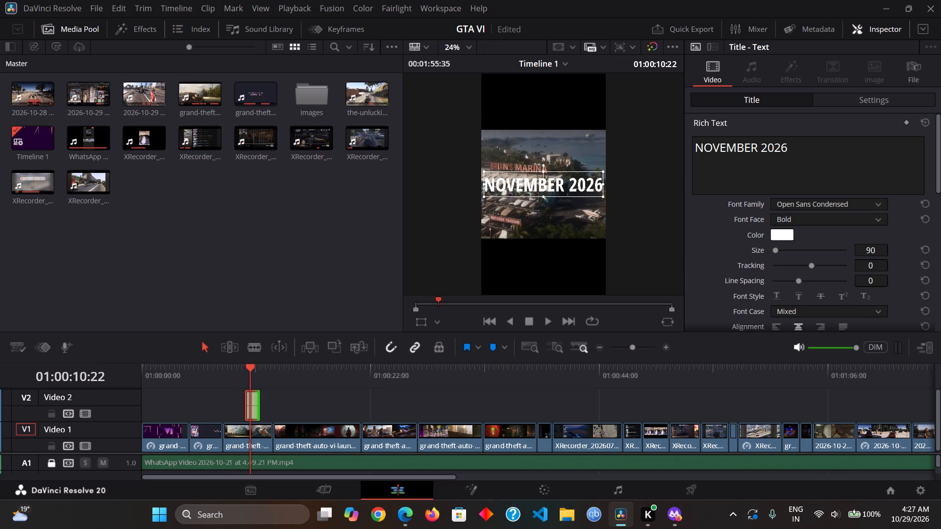
scroll(804, 273, down, 4)
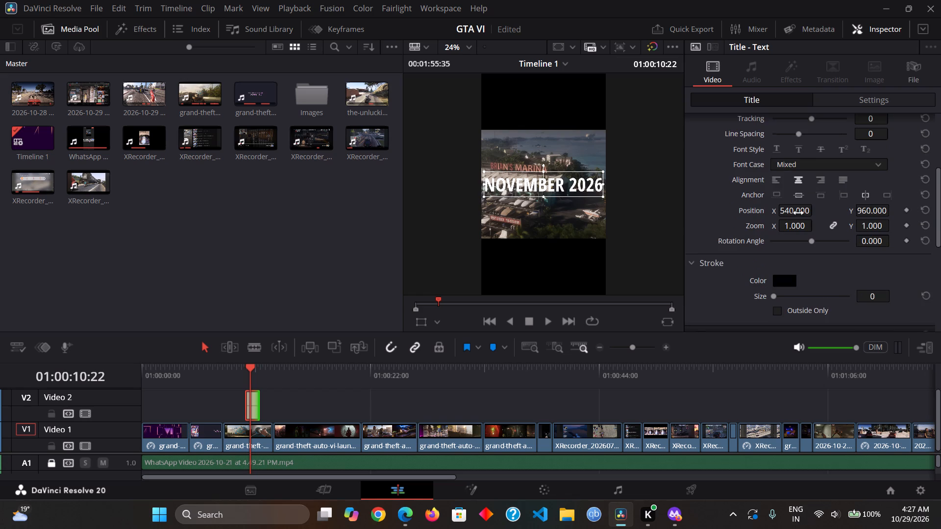
drag(867, 212, 917, 212)
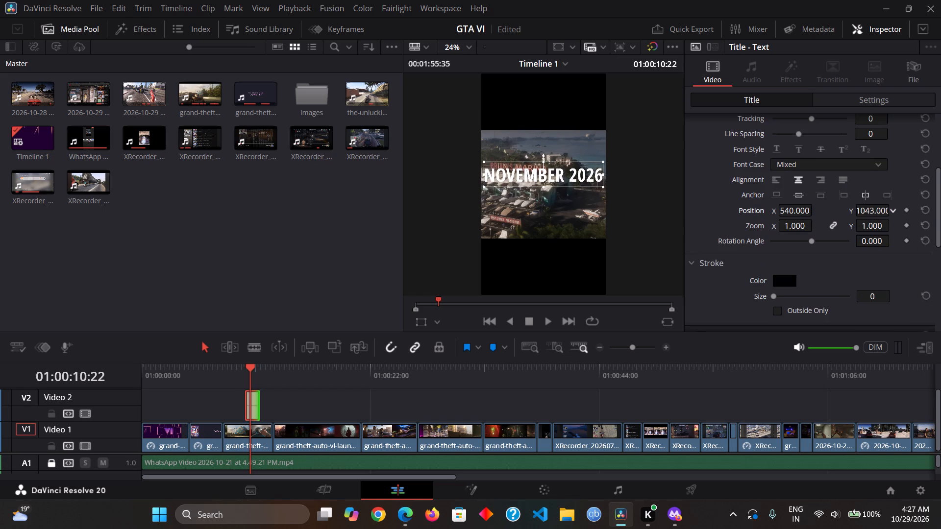
drag(917, 212, 696, 318)
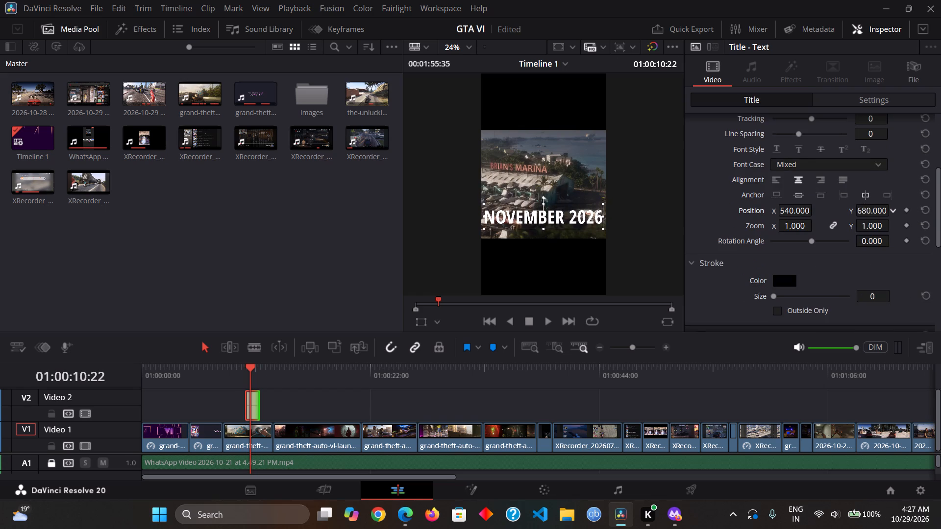
drag(696, 318, 620, 345)
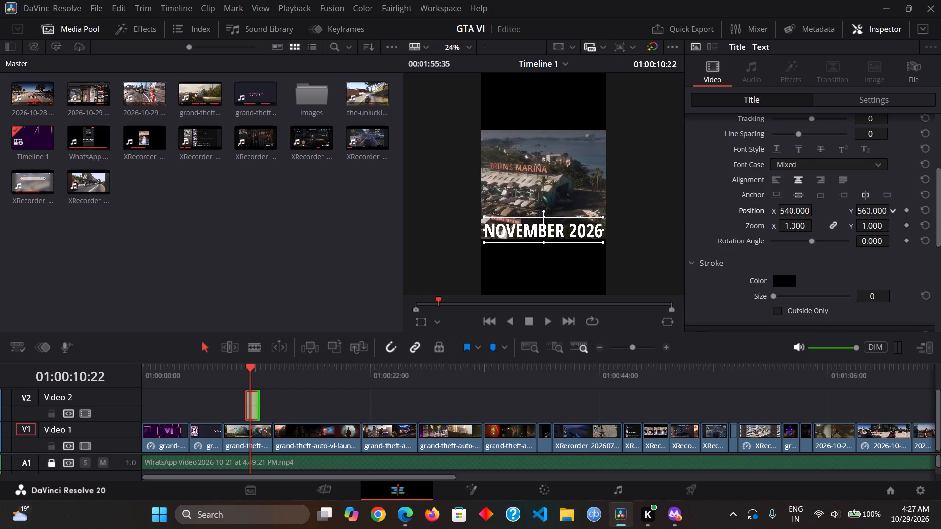
drag(620, 345, 617, 347)
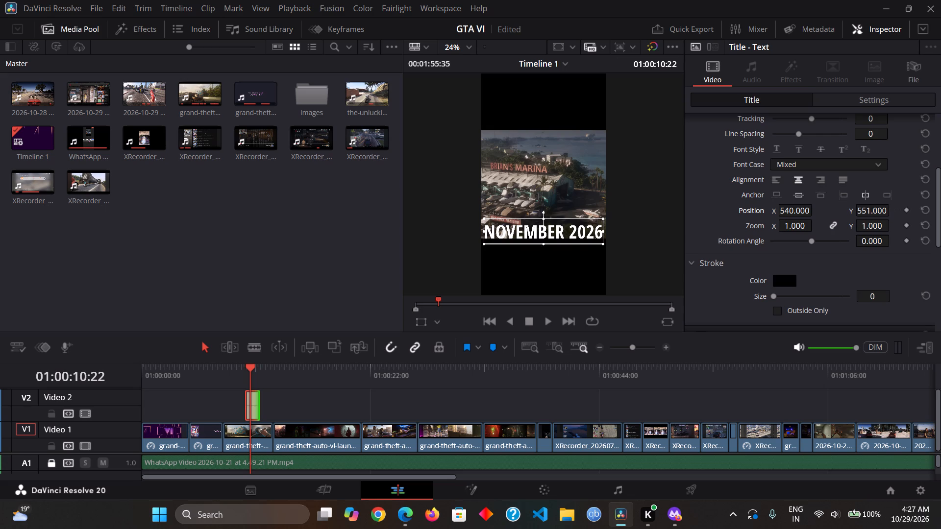
key(space)
key(space)
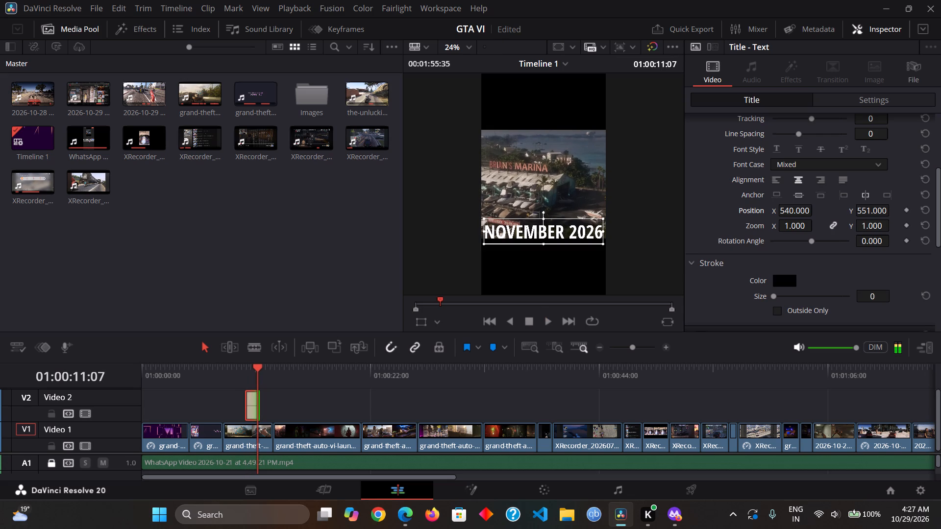
drag(865, 210, 895, 216)
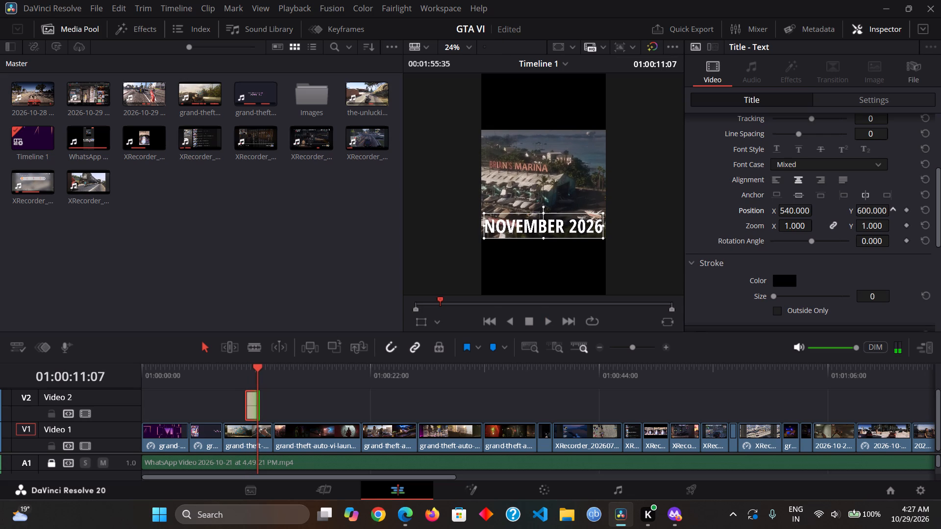
drag(895, 216, 895, 217)
Play the timeline from around the start of the title through the following clips to review the title's placement.
click(239, 370)
key(space)
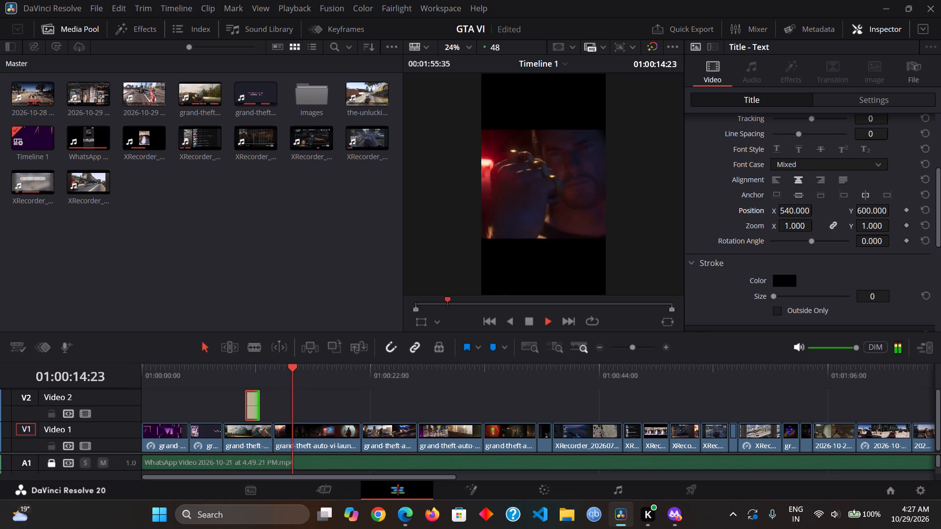
click(247, 369)
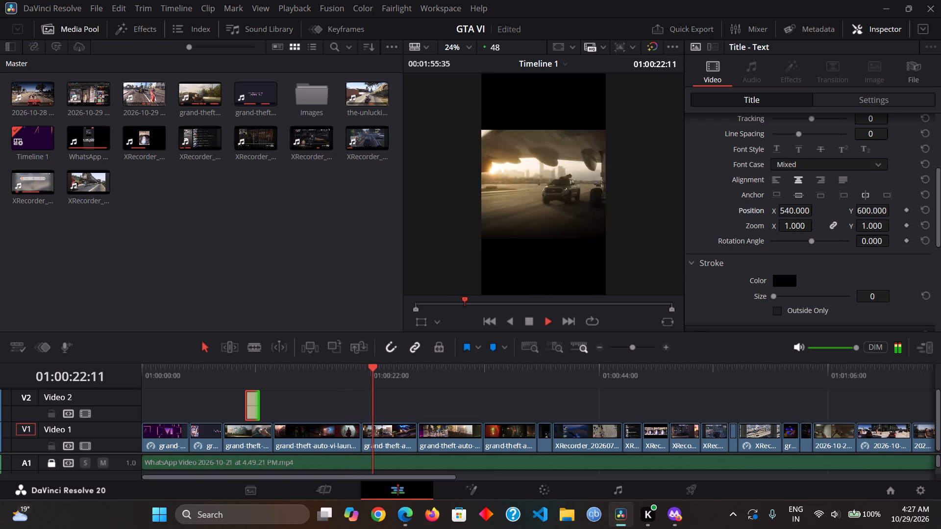
Save the GTA VI project.
click(302, 253)
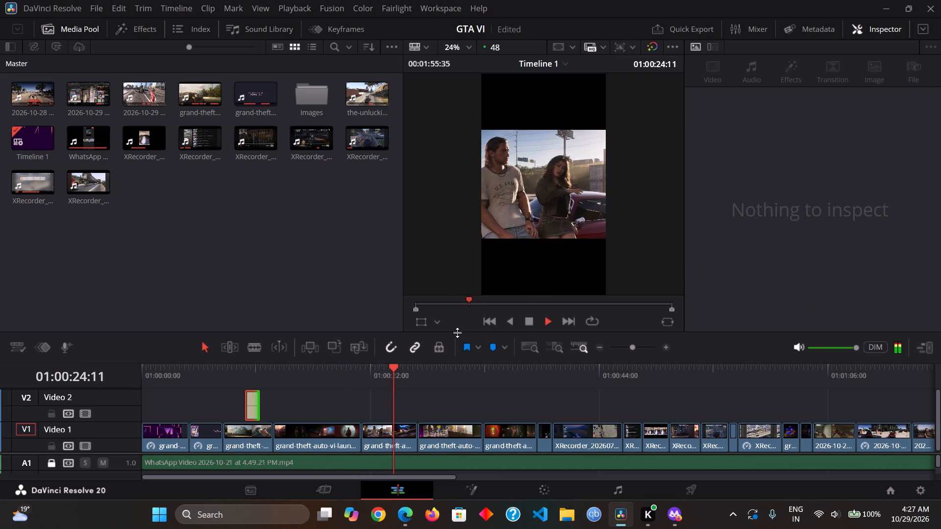
key(ctrl+s)
click(305, 252)
Close DaVinci Resolve.
click(940, 0)
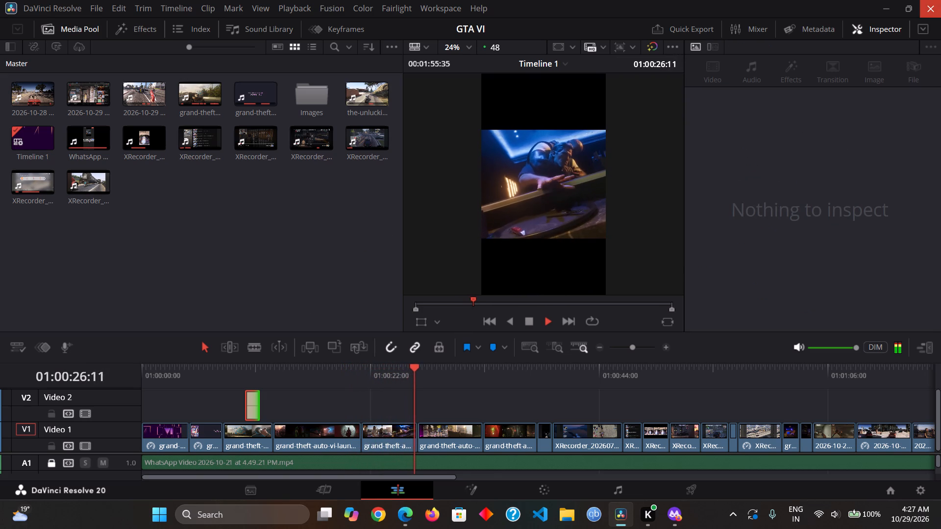